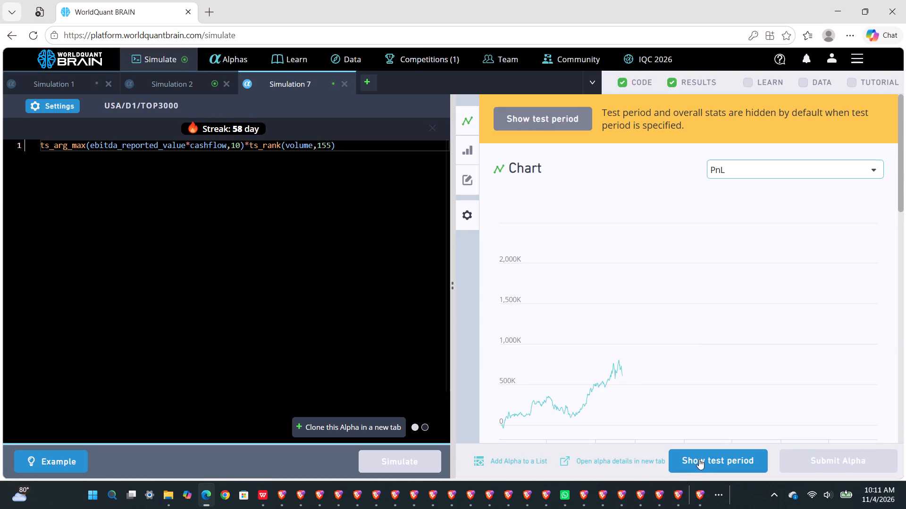
Show Simulation 7's test period, expand its failed IS tests and run the self-correlation check.
click(699, 459)
scroll(704, 373, down, 7)
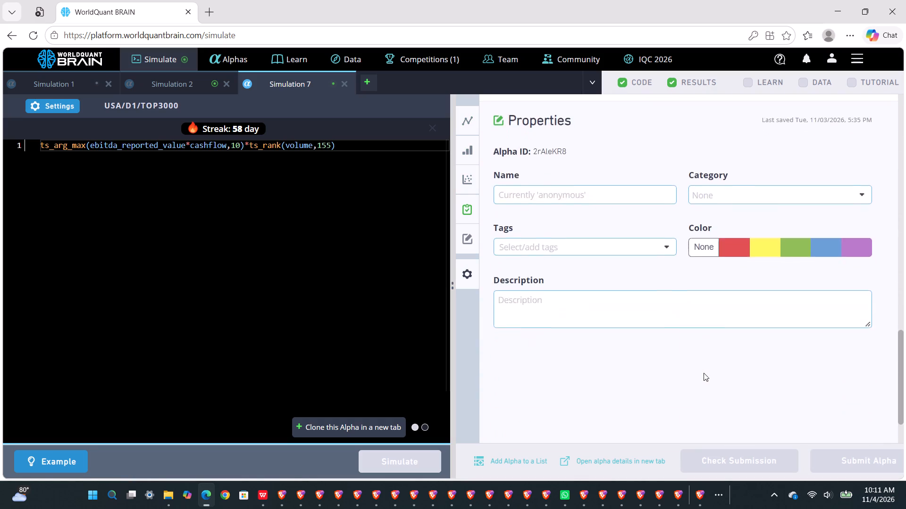
click(641, 132)
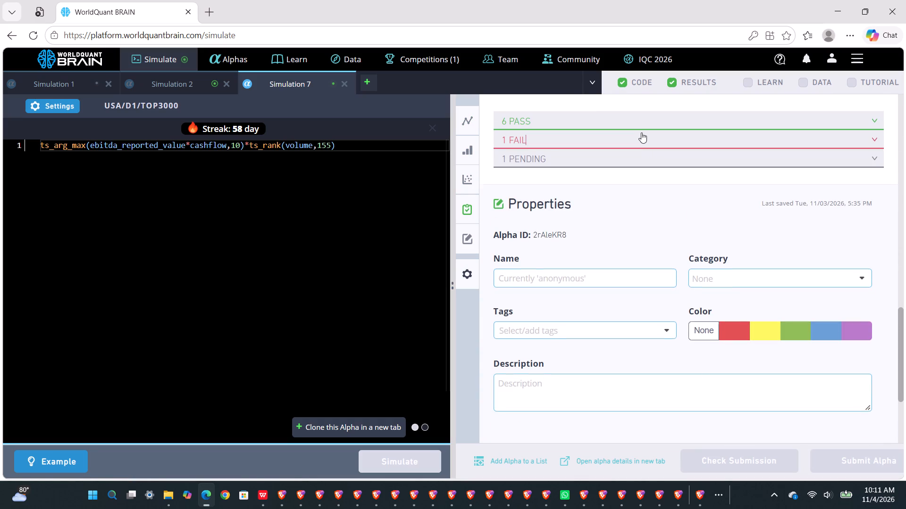
scroll(641, 132, up, 2)
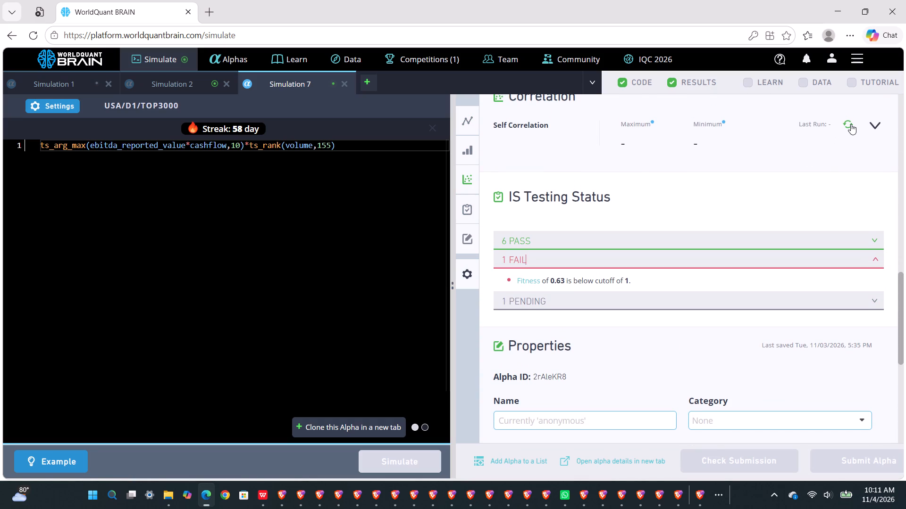
click(851, 124)
scroll(765, 170, up, 1)
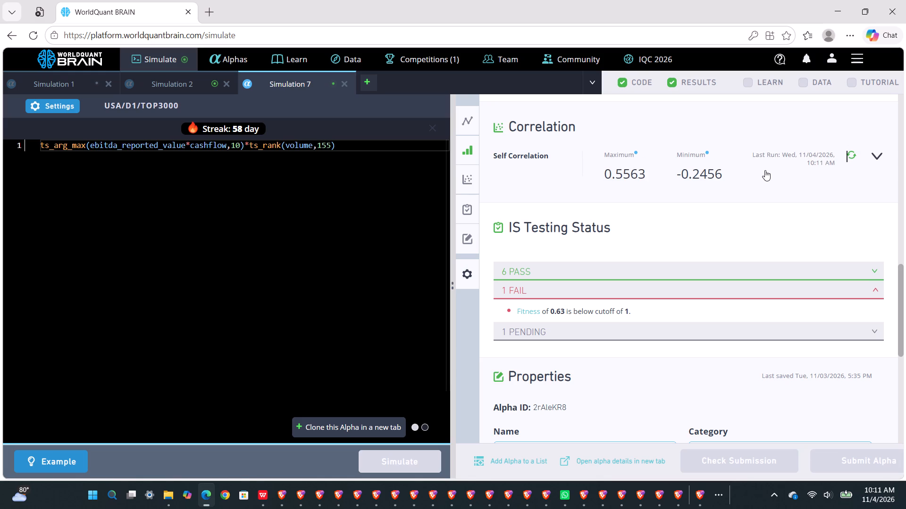
Set the ts_rank volume window to 185 in Simulation 7's expression and simulate it.
click(326, 140)
key(BackSpace)
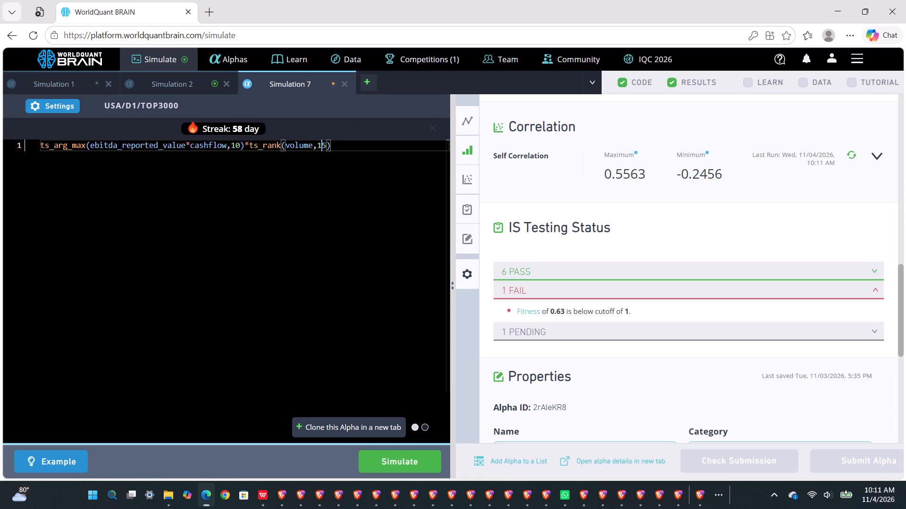
key(8)
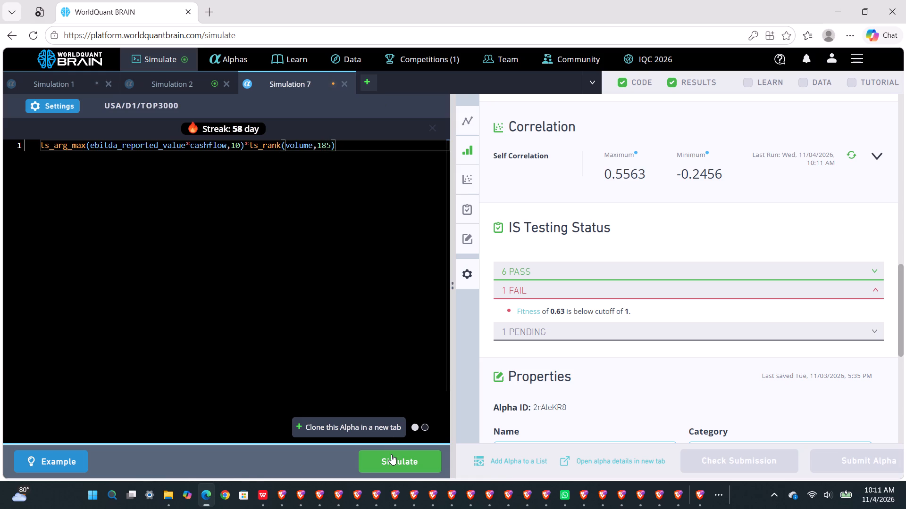
click(391, 454)
In Simulation 2, show the test period, review the IS summary and testing status, and run the self-correlation check.
click(191, 94)
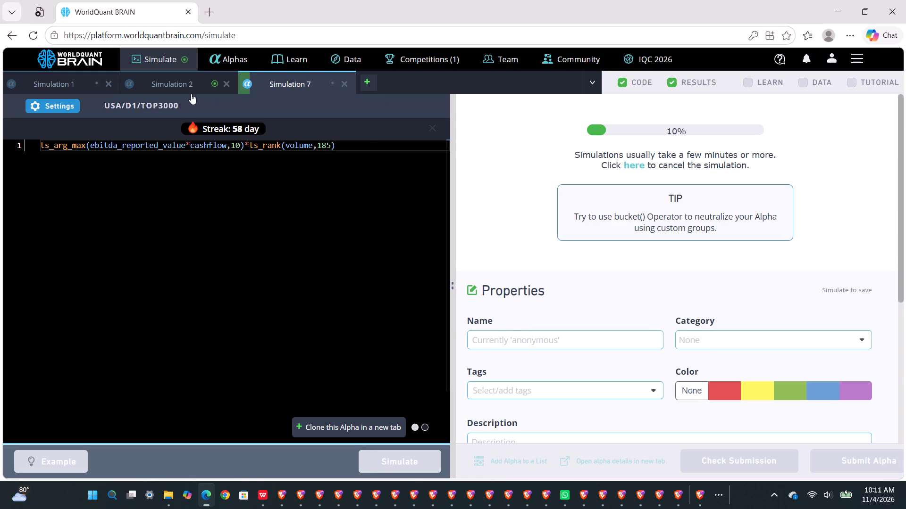
click(688, 452)
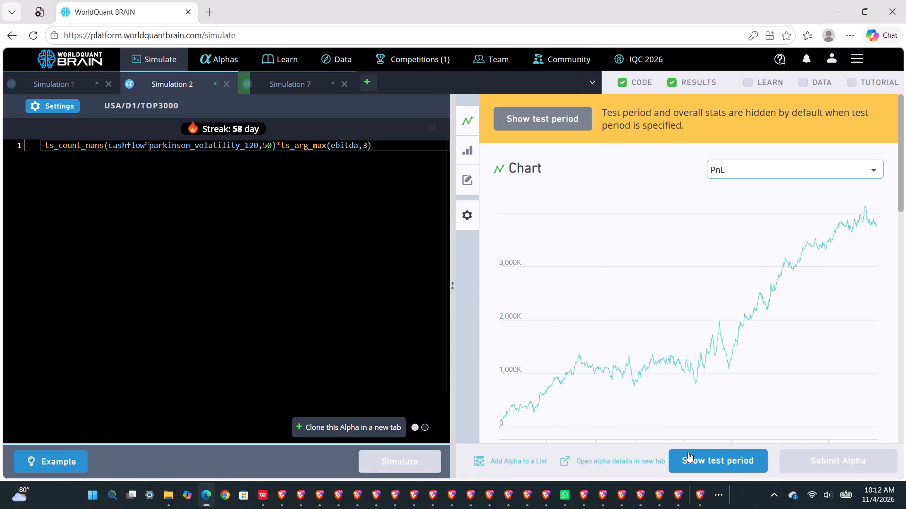
scroll(715, 379, down, 8)
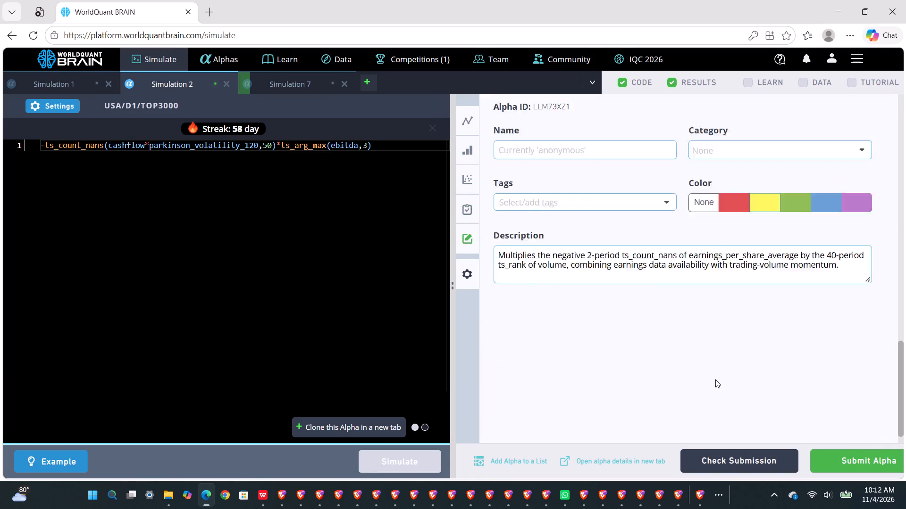
scroll(715, 379, down, 1)
scroll(715, 379, up, 2)
scroll(715, 379, down, 2)
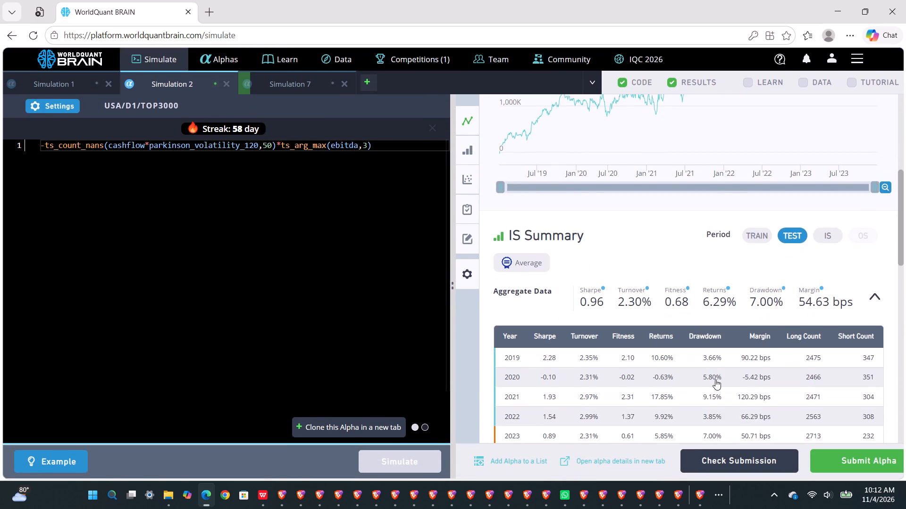
scroll(715, 379, down, 3)
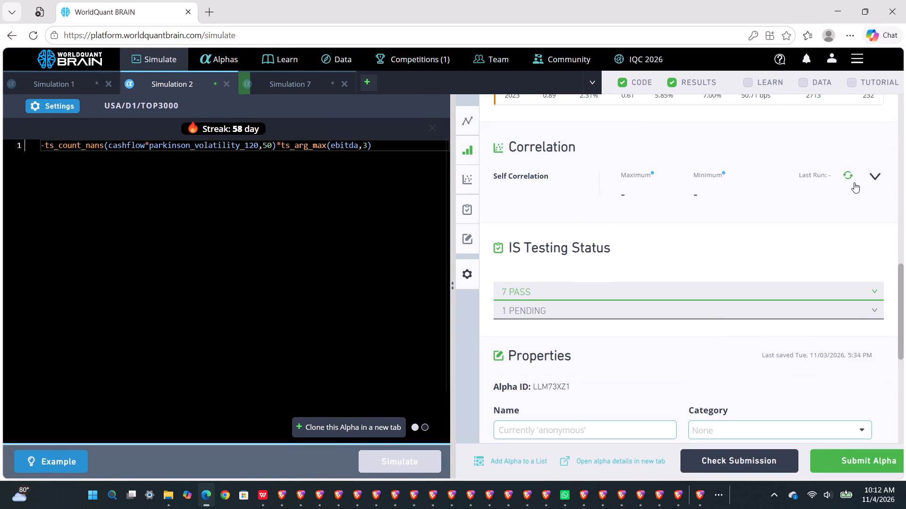
click(849, 176)
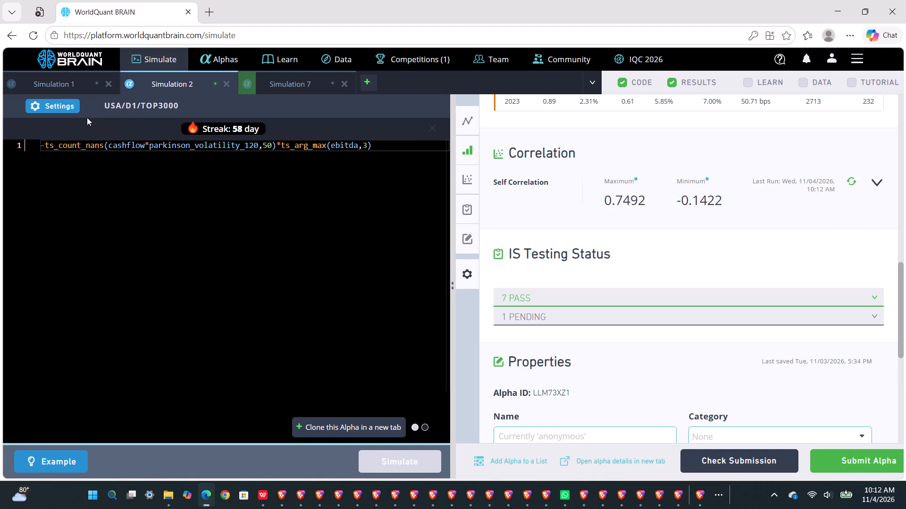
Set the ts_count_nans window to 30 in Simulation 2's expression and simulate it.
click(268, 147)
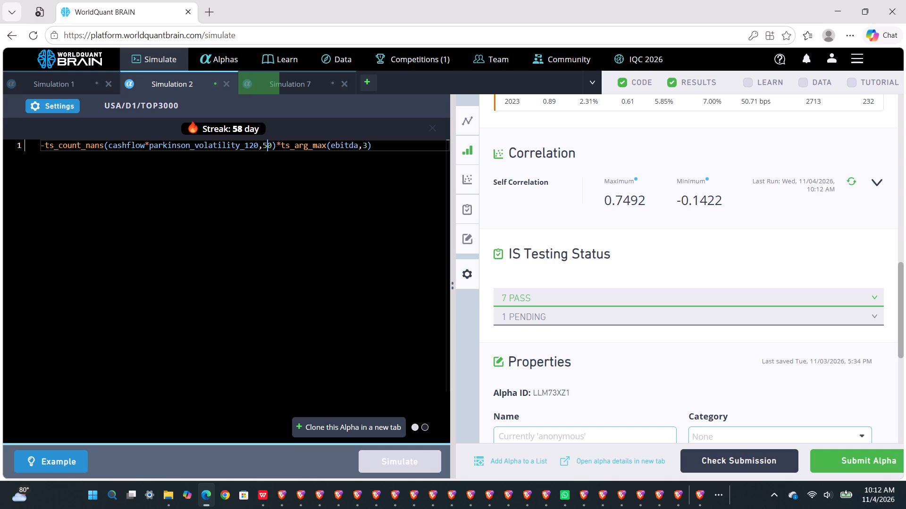
key(BackSpace)
key(3)
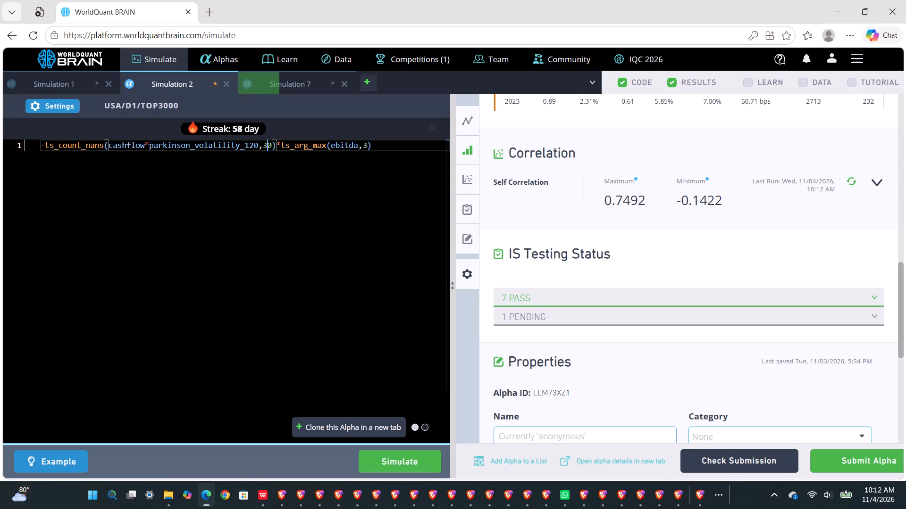
click(391, 461)
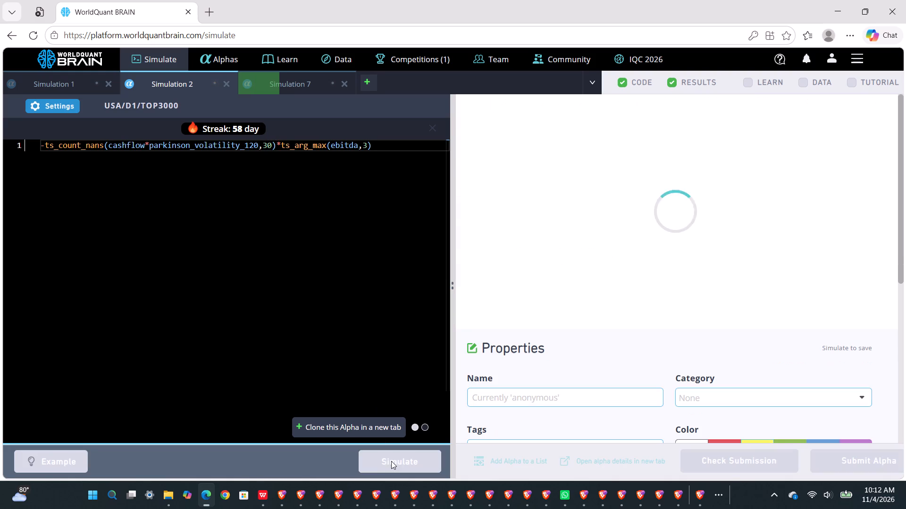
Go to page 2 of the unsubmitted alphas and open the details of the purple-marked alpha 0mYwgOA6.
click(226, 55)
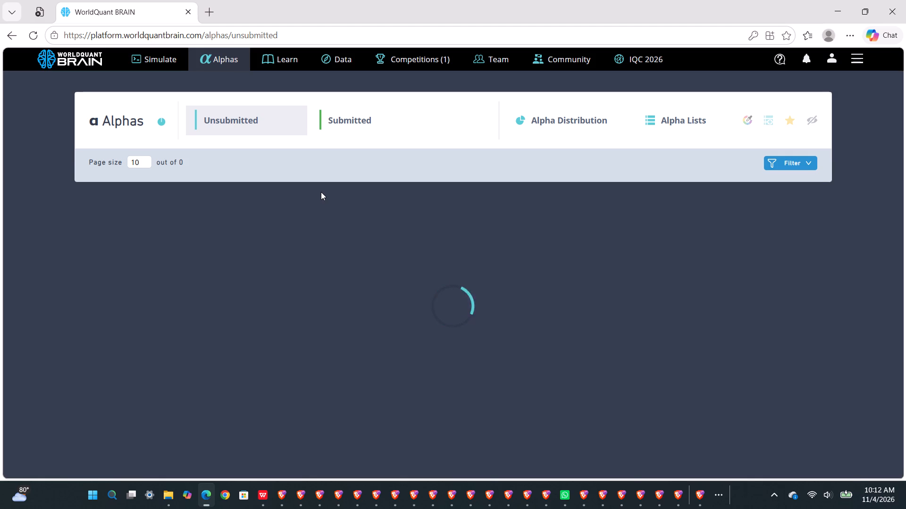
scroll(343, 224, down, 1)
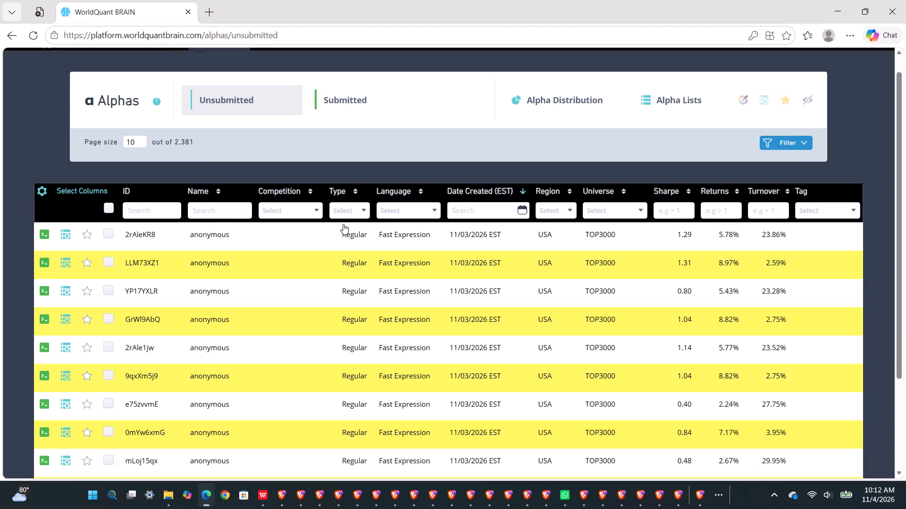
scroll(343, 224, down, 2)
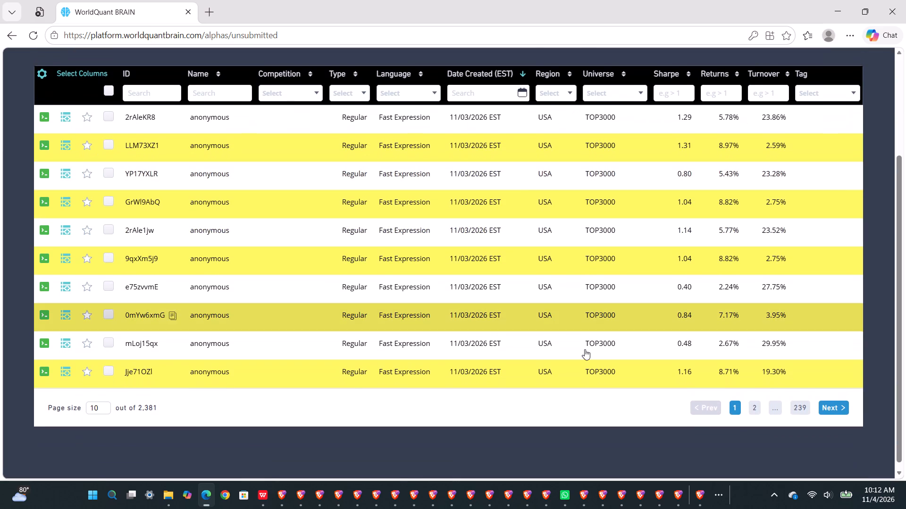
click(753, 409)
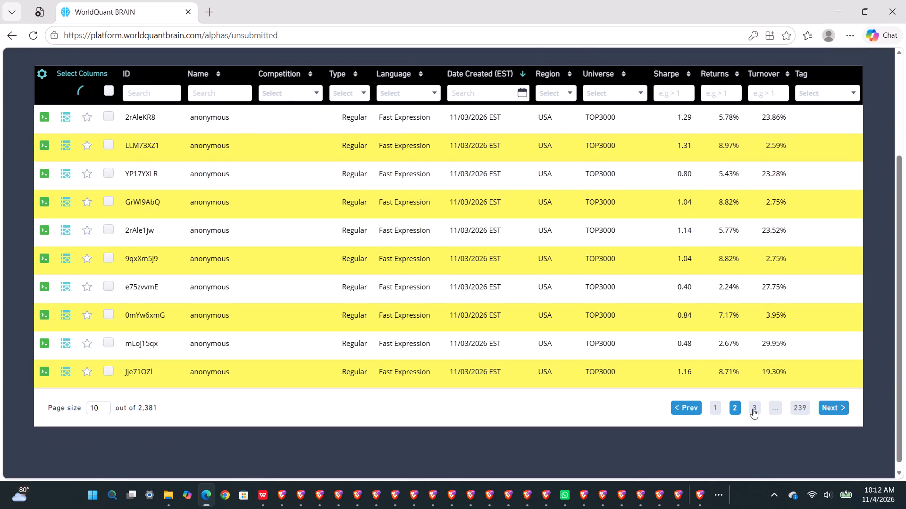
click(652, 343)
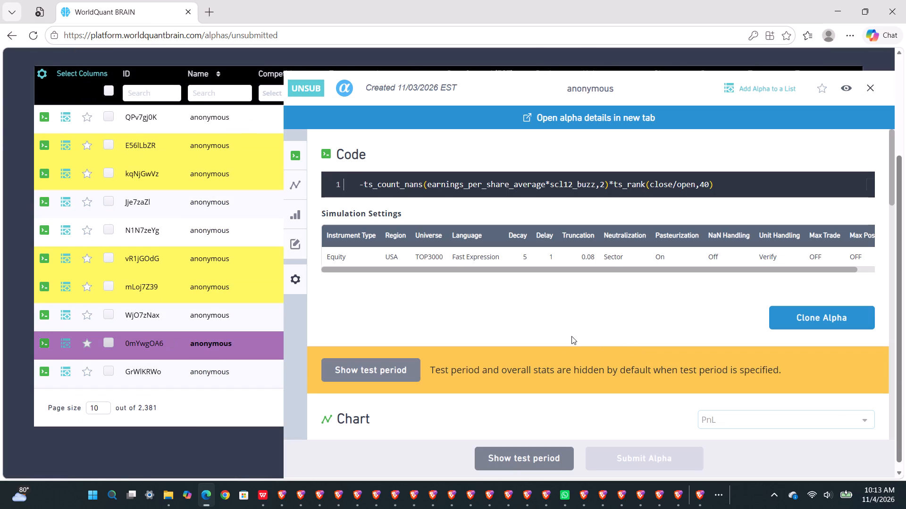
Show the test period of alpha 0mYwgOA6 and run its self-correlation check.
click(526, 456)
scroll(590, 374, down, 4)
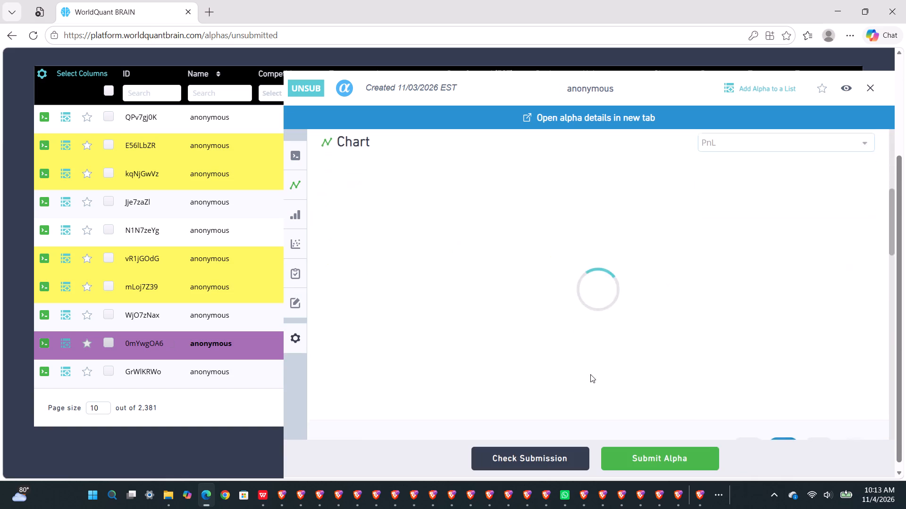
scroll(590, 374, down, 3)
scroll(590, 374, up, 2)
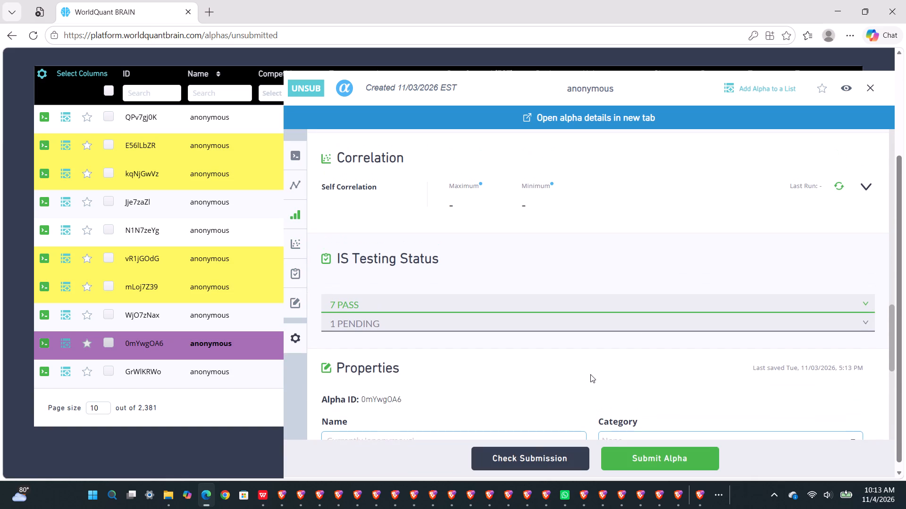
click(837, 187)
scroll(744, 188, up, 6)
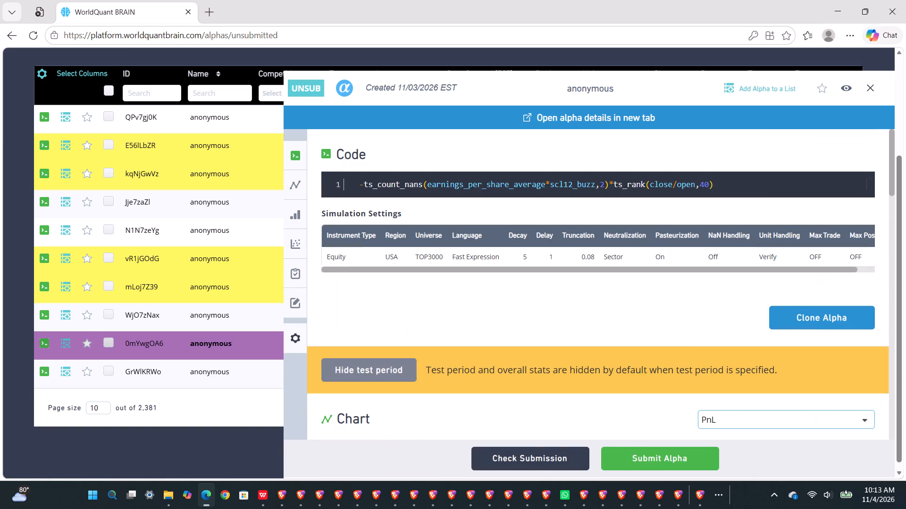
click(538, 177)
triple_click(534, 183)
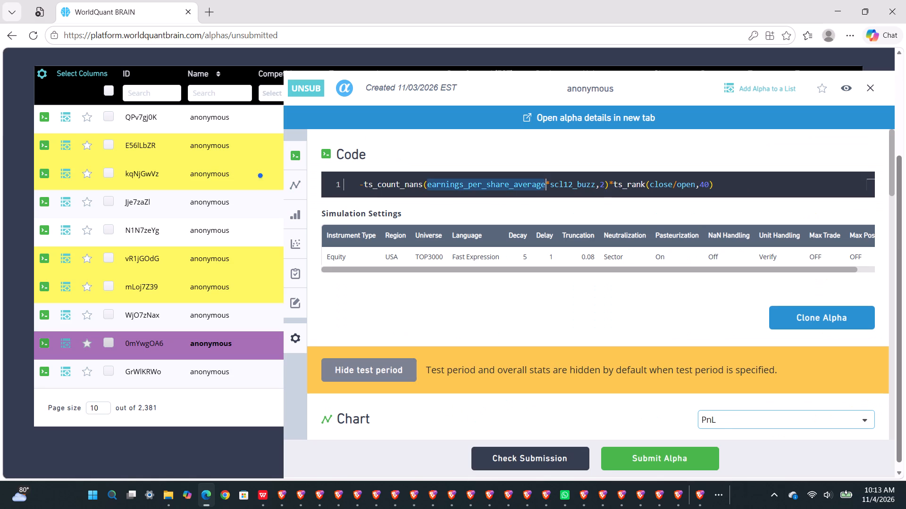
click(534, 183)
key(ctrl+c)
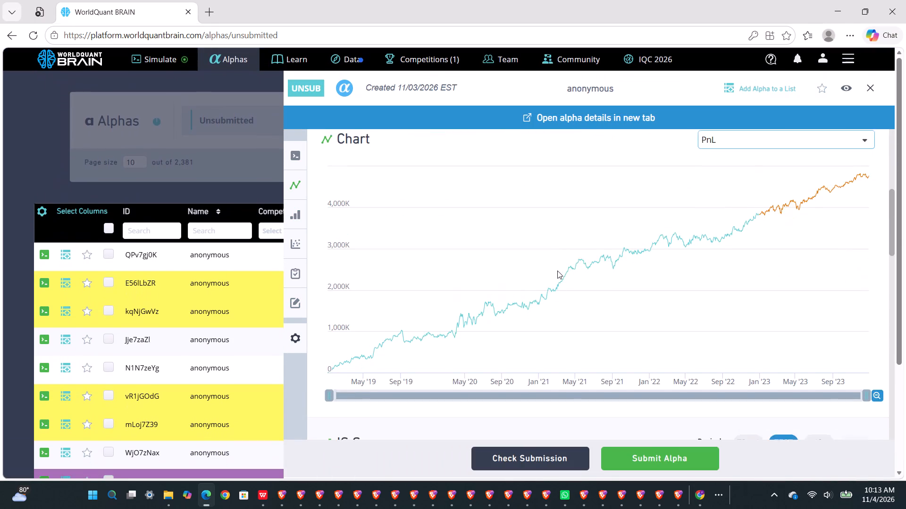
scroll(557, 271, down, 3)
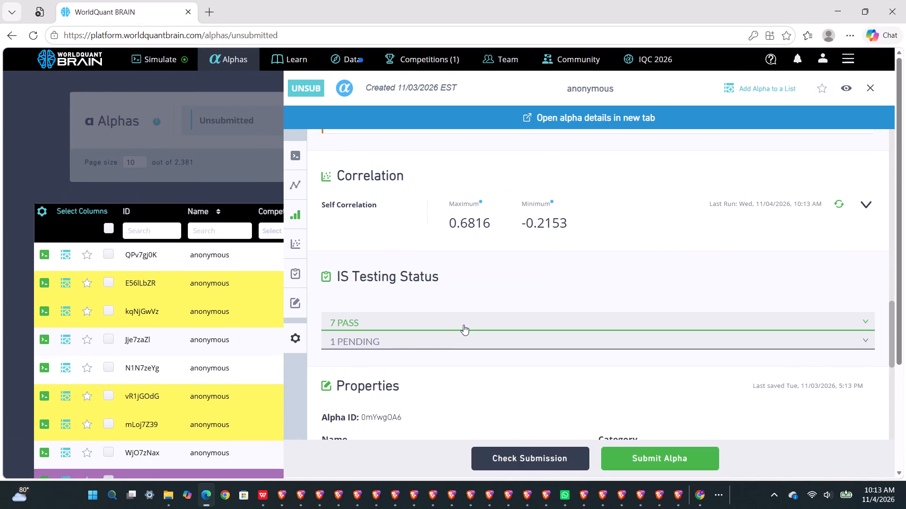
scroll(407, 338, down, 3)
triple_click(385, 302)
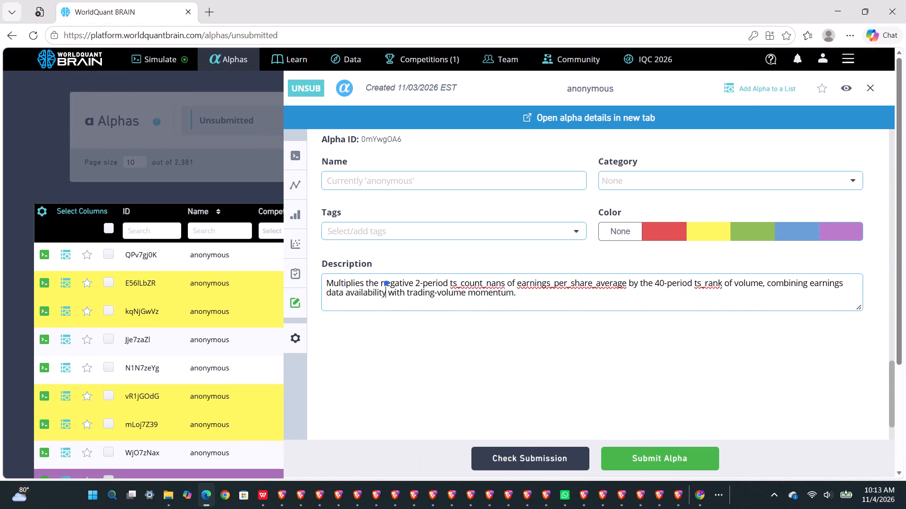
key(BackSpace)
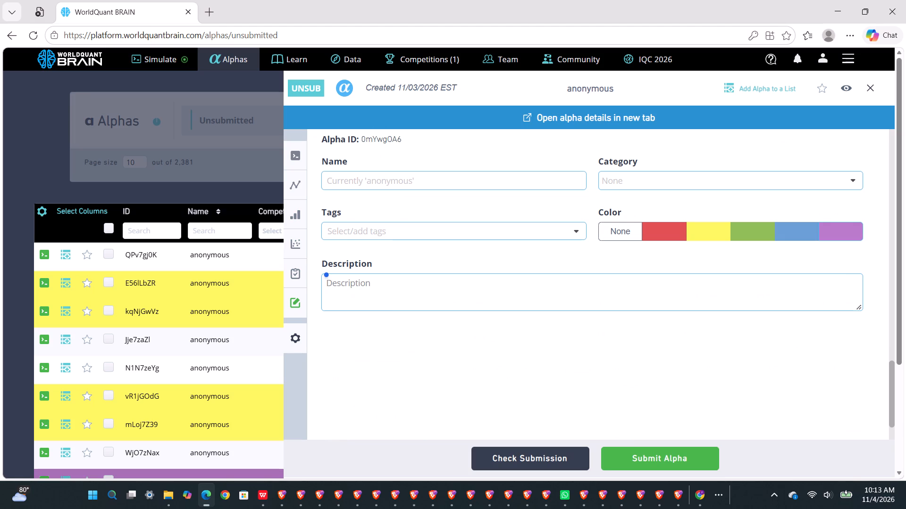
key(ctrl+v)
Submit alpha 0mYwgOA6.
click(639, 457)
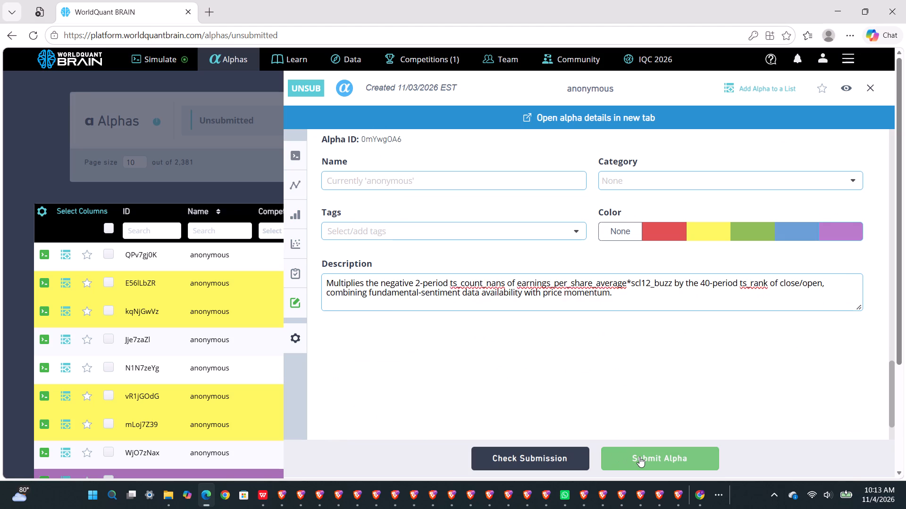
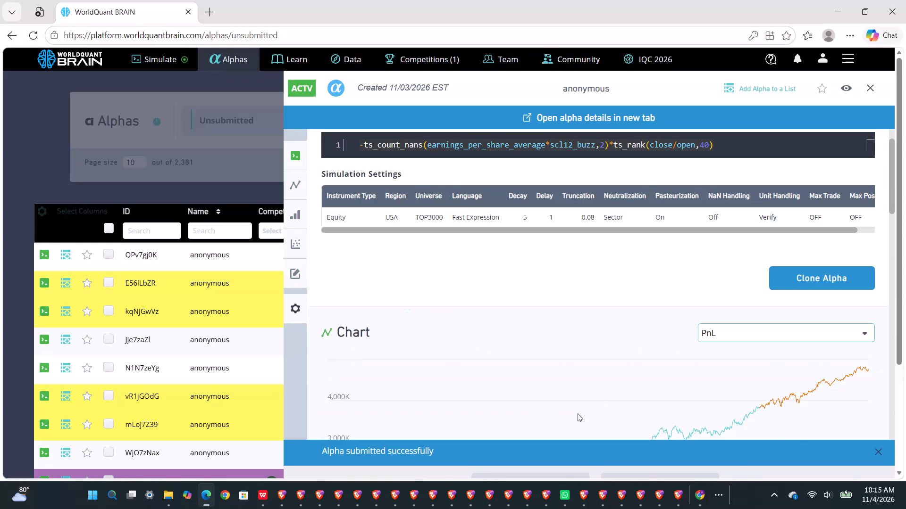
Clone the submitted alpha 0mYwgOA6 into a new simulation.
scroll(669, 342, down, 1)
click(814, 291)
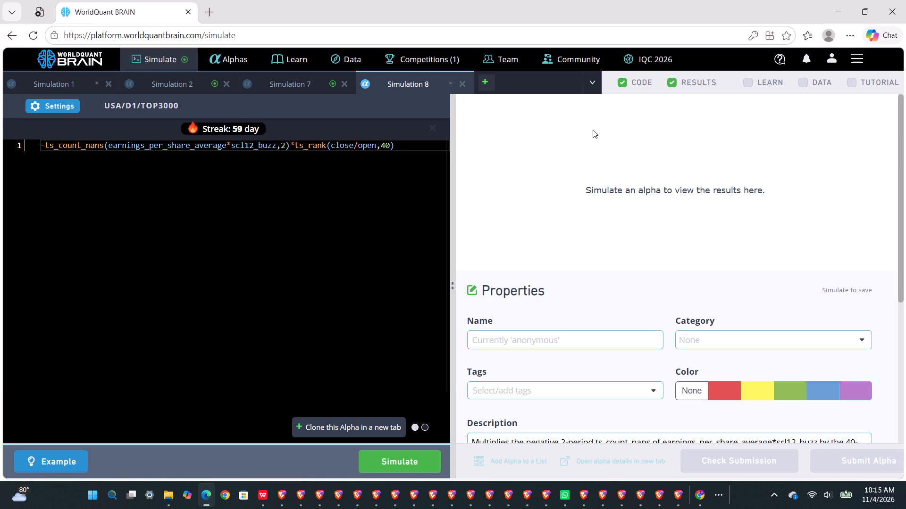
In the cloned expression, replace scl12_buzz with inventory_work_in_progress_value and simulate the alpha.
double_click(246, 141)
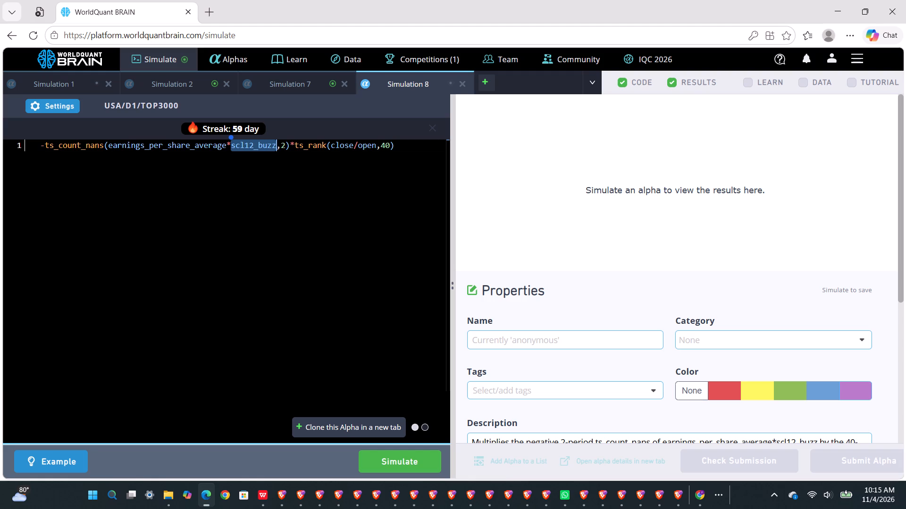
key(w)
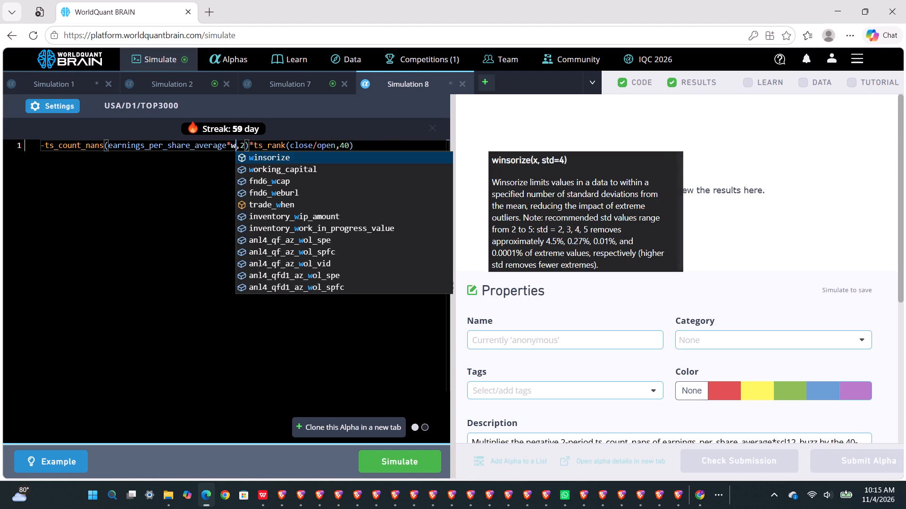
click(279, 232)
click(379, 461)
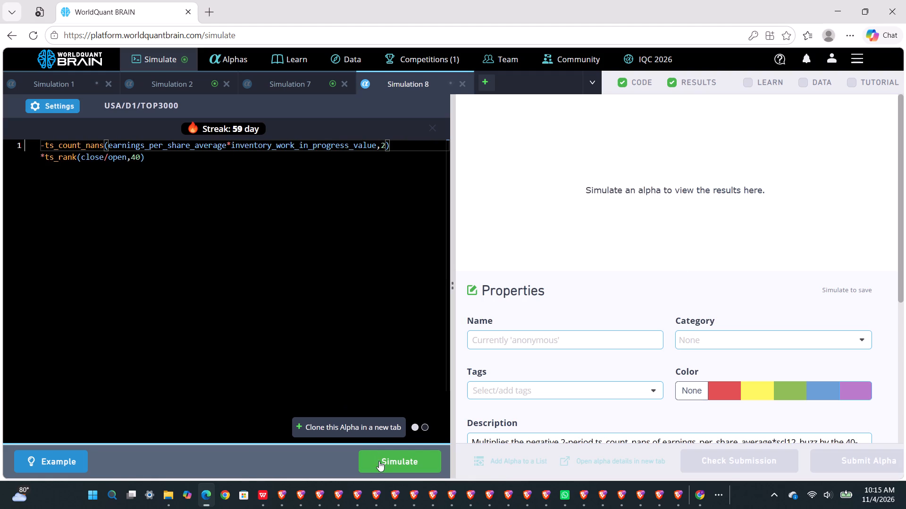
Switch to Simulation 7 with the ebitda_reported_value*cashflow alpha.
click(300, 90)
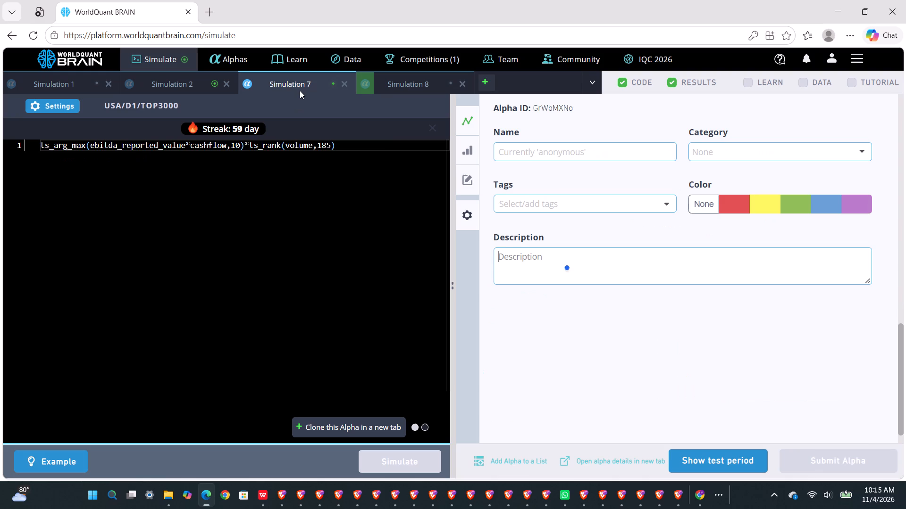
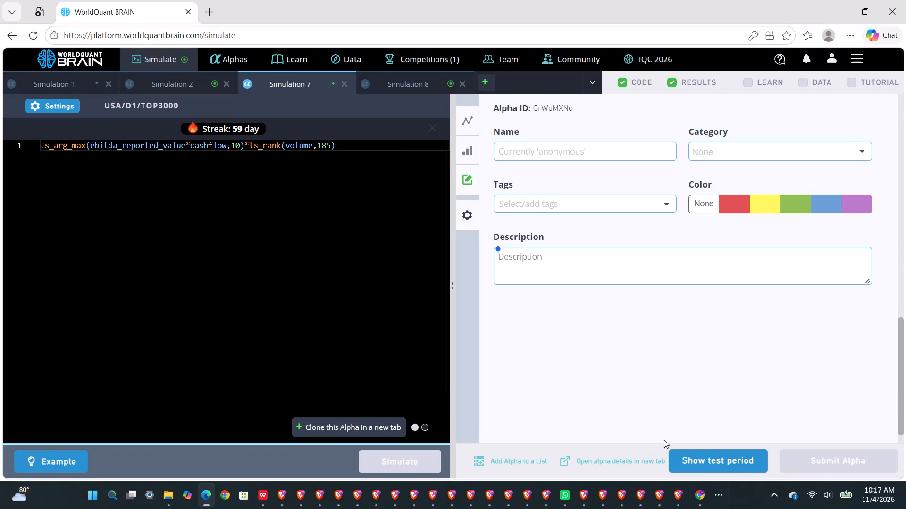
Show the test period for Simulation 7, expand its failed IS tests and run the self-correlation check.
click(705, 462)
scroll(699, 339, down, 1)
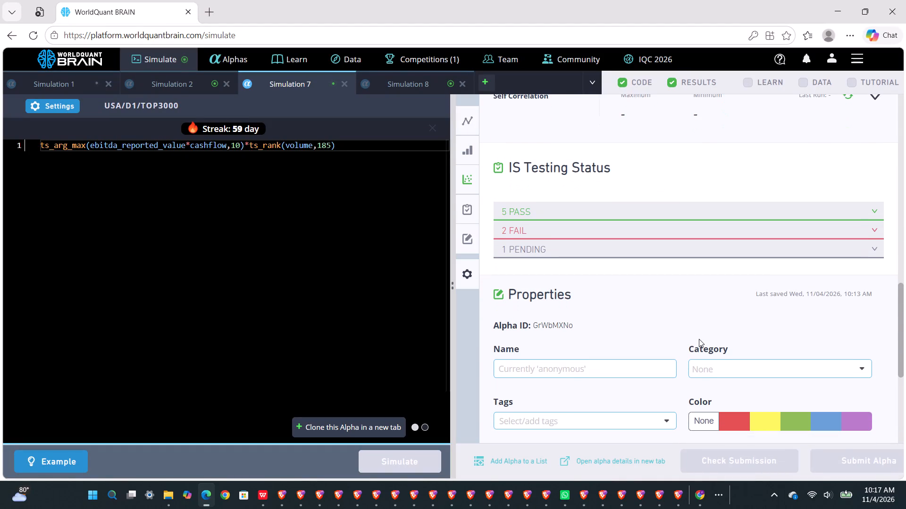
scroll(699, 339, down, 1)
click(648, 237)
scroll(648, 237, up, 1)
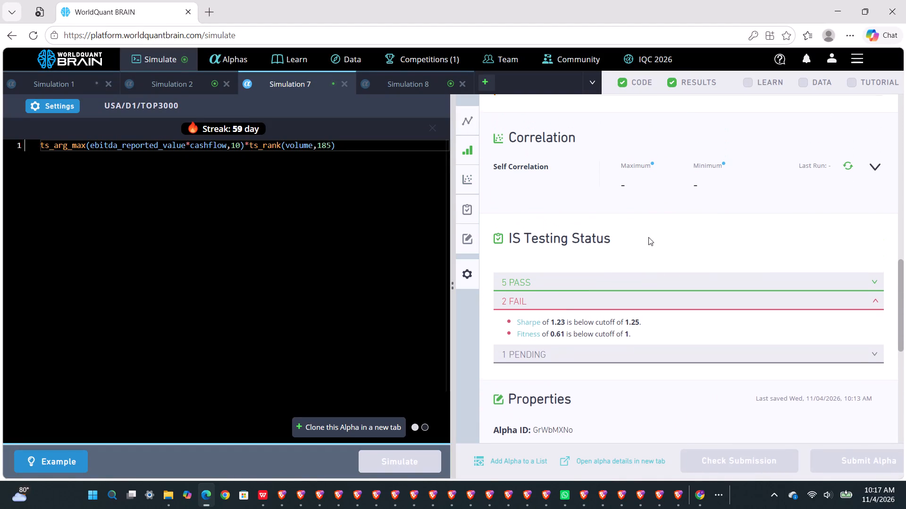
click(849, 165)
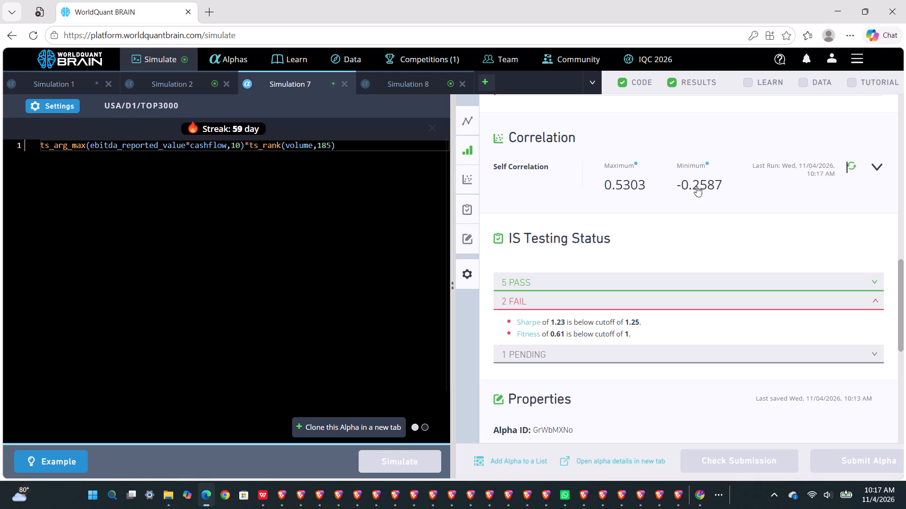
scroll(643, 239, down, 1)
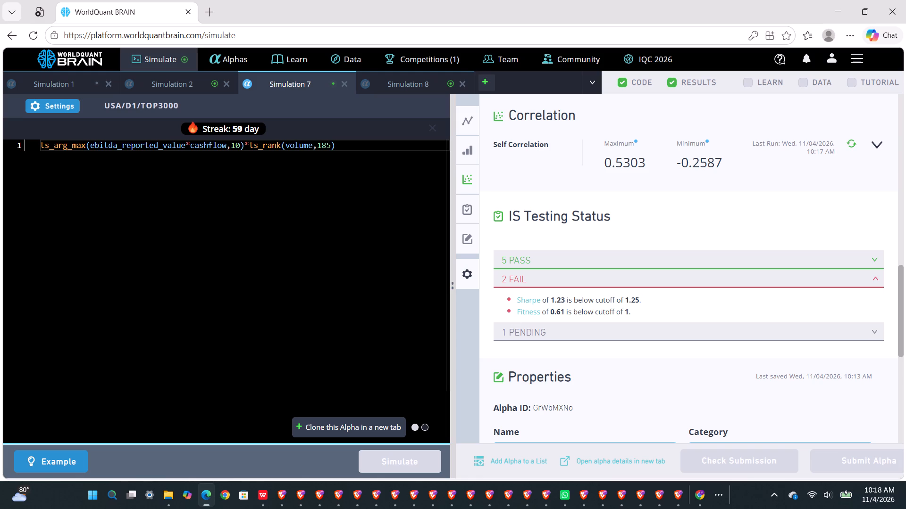
Set the ts_arg_max window of ebitda_reported_value*cashflow to 40 and simulate the alpha.
click(238, 149)
key(BackSpace)
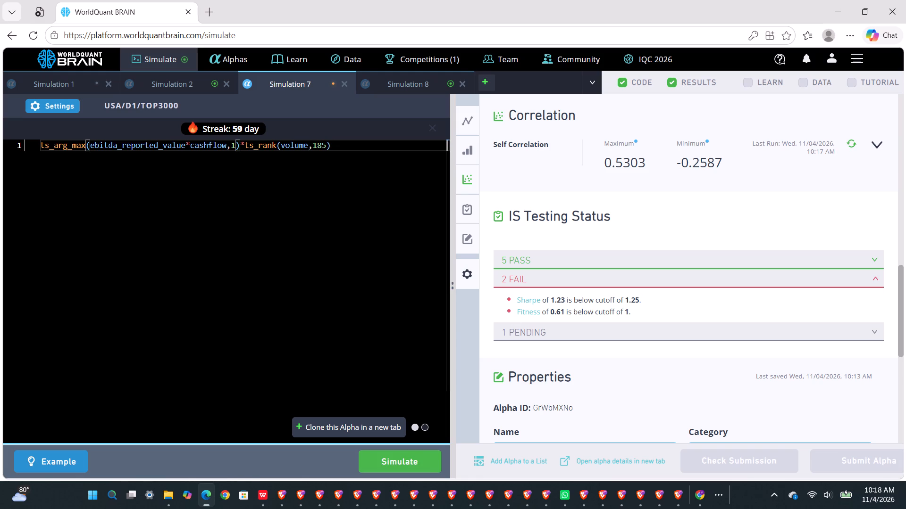
key(BackSpace)
text(40)
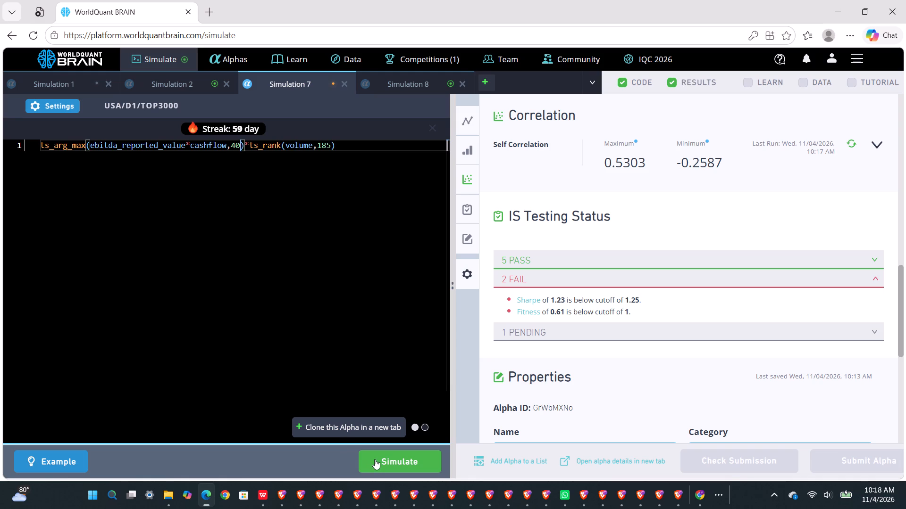
click(378, 460)
Show the test period for the alpha in Simulation 2 and run its self-correlation check.
click(181, 79)
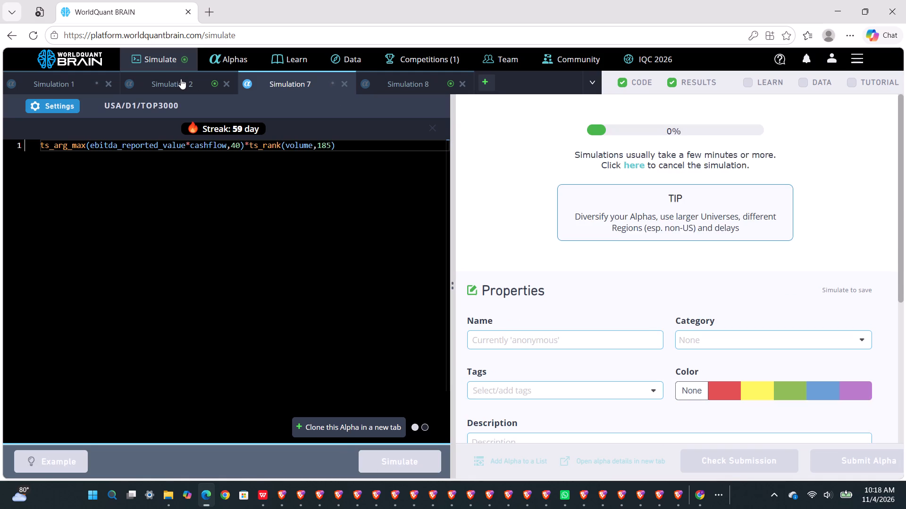
click(688, 461)
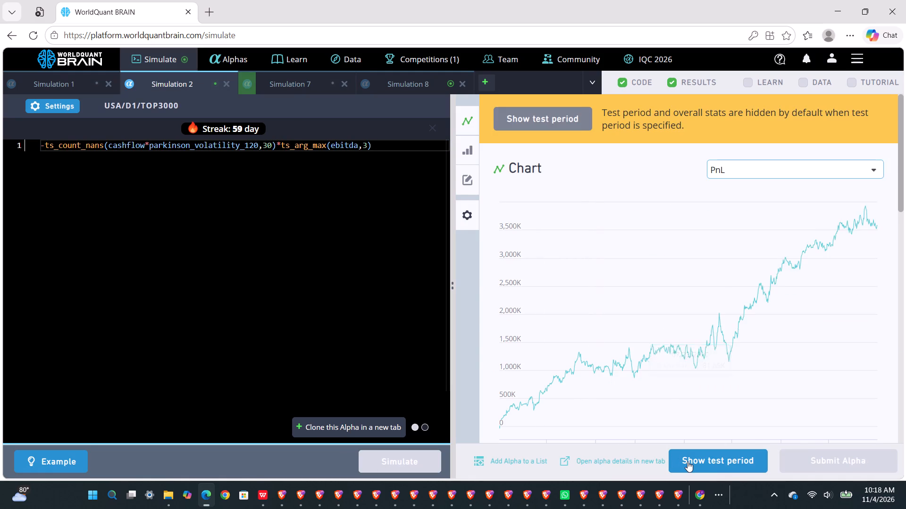
scroll(673, 397, down, 5)
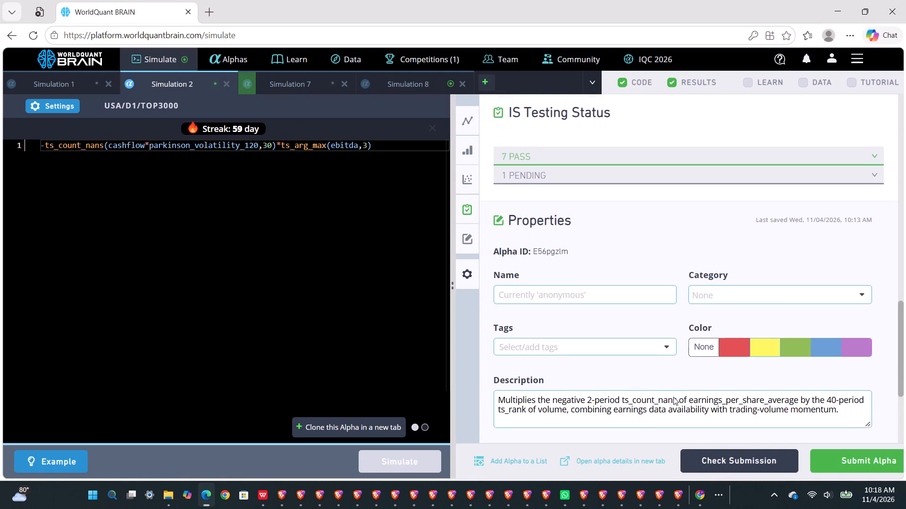
scroll(673, 397, down, 2)
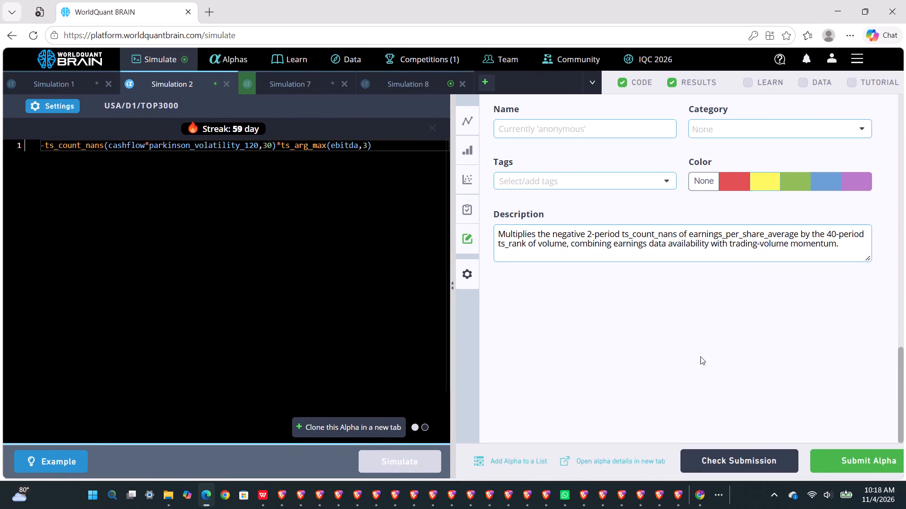
scroll(700, 356, up, 3)
scroll(700, 356, down, 1)
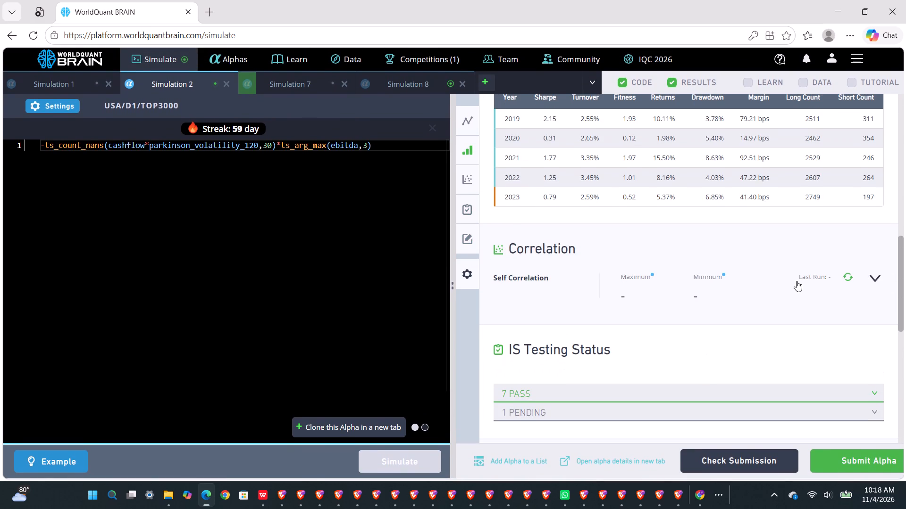
click(853, 277)
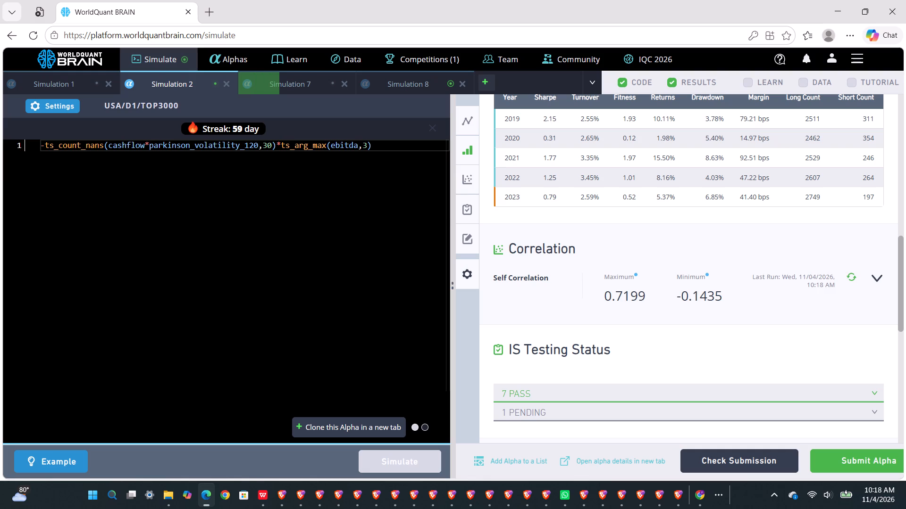
Set the ts_count_nans window of cashflow*parkinson_volatility_120 to 20 and simulate the alpha.
click(268, 150)
key(BackSpace)
key(2)
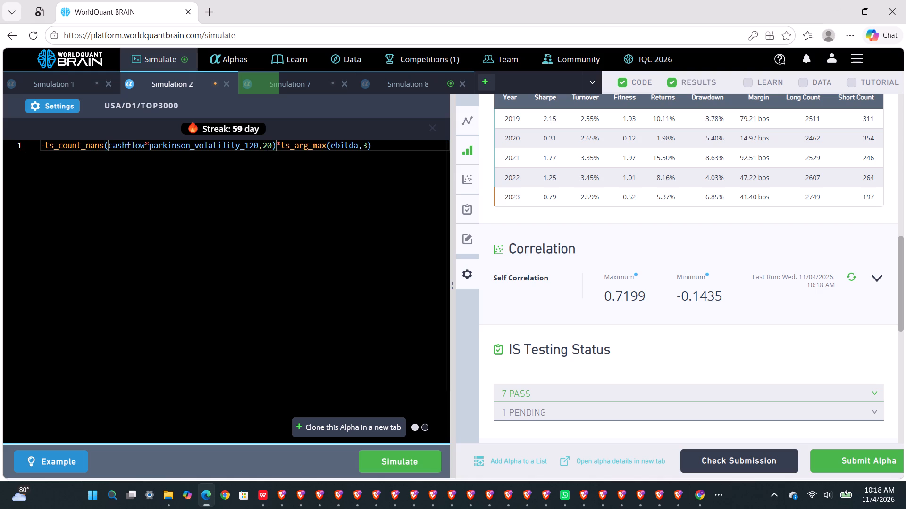
click(389, 466)
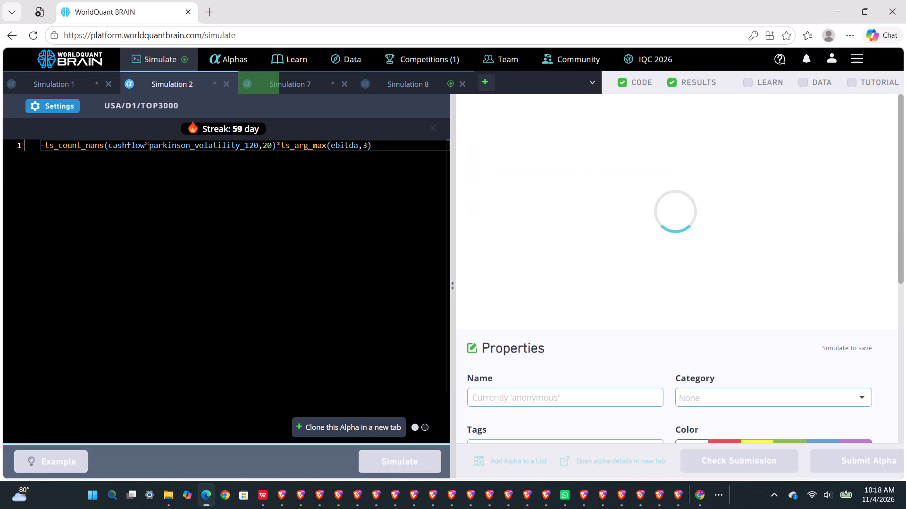
Examine Simulation 8's IS testing results with the test period shown, and run its self-correlation check.
click(404, 82)
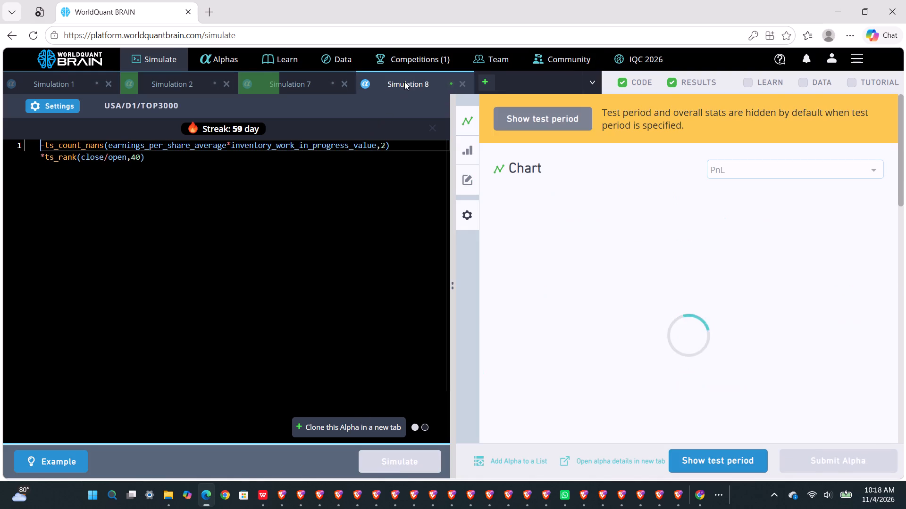
click(685, 463)
scroll(677, 363, down, 5)
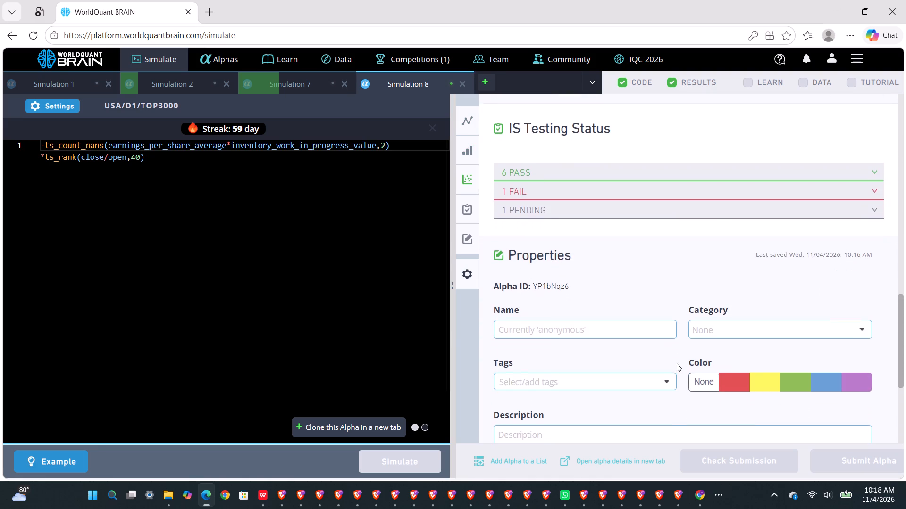
scroll(677, 363, down, 1)
click(579, 176)
scroll(579, 176, up, 1)
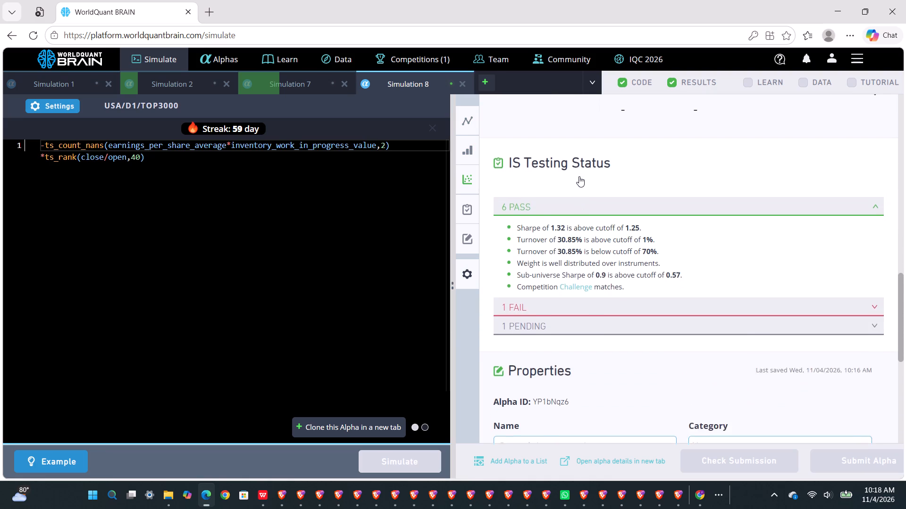
scroll(579, 176, up, 2)
click(597, 288)
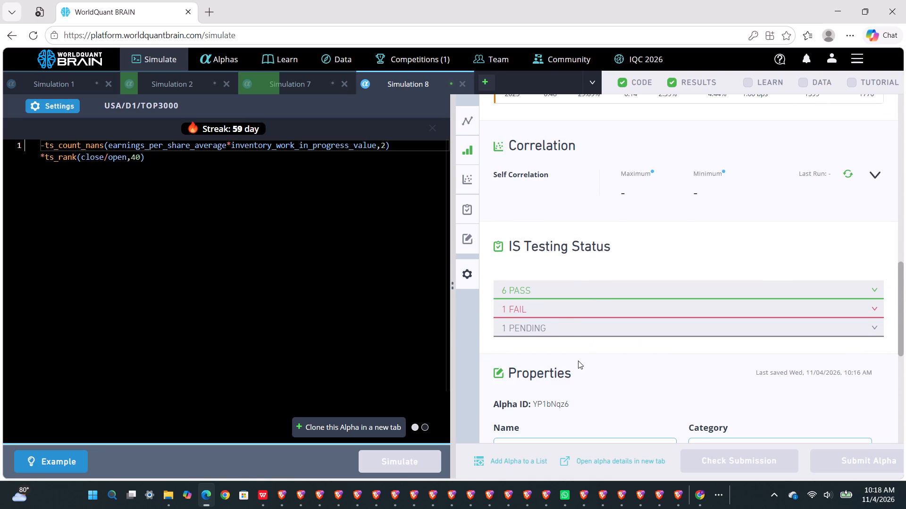
click(568, 319)
click(565, 312)
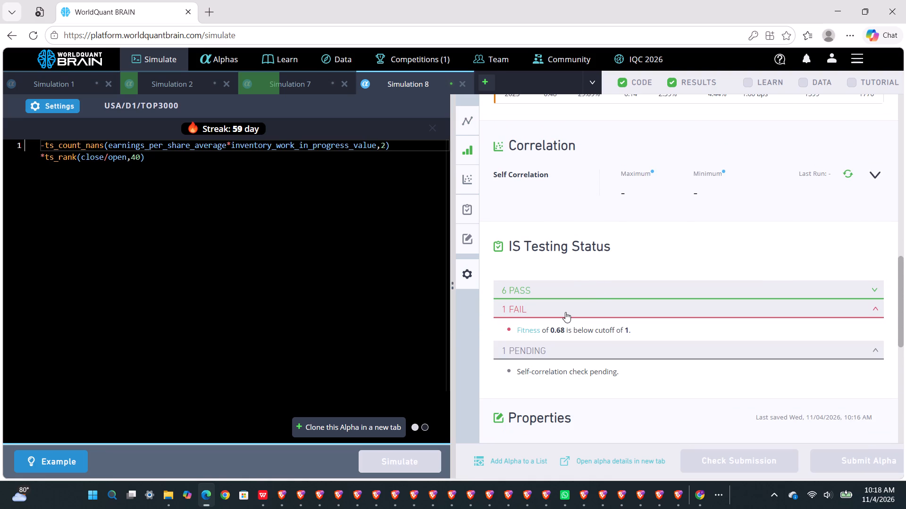
click(849, 174)
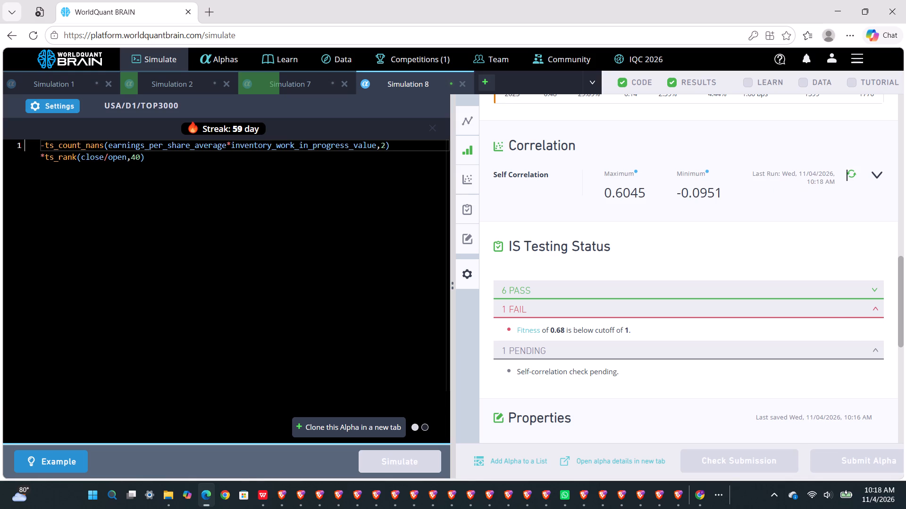
Set the ts_rank window of close/open to 60 in Simulation 8 and simulate the alpha.
click(135, 161)
key(BackSpace)
key(6)
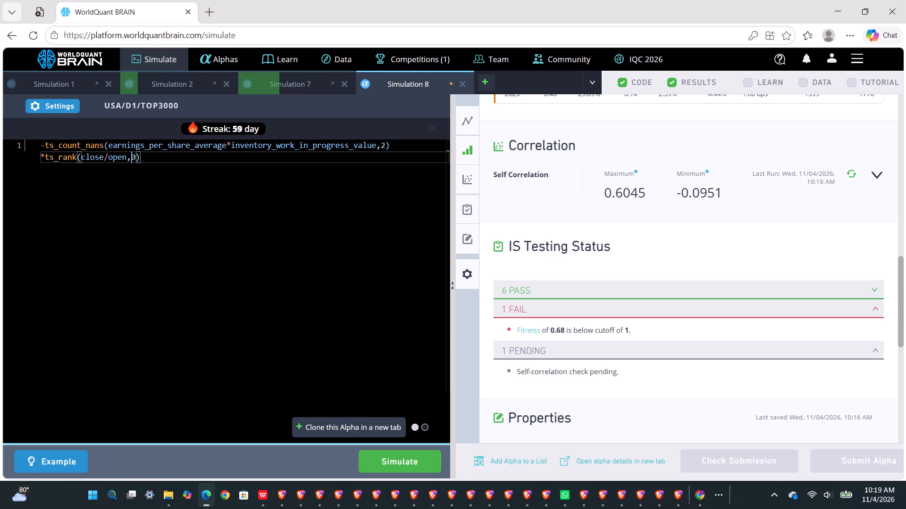
click(391, 463)
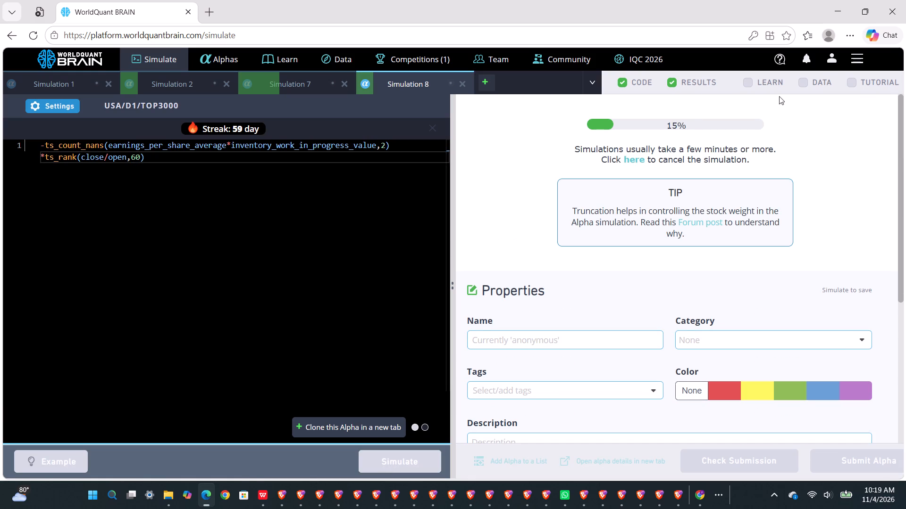
Open the Workday sign-in page from the account details.
click(827, 60)
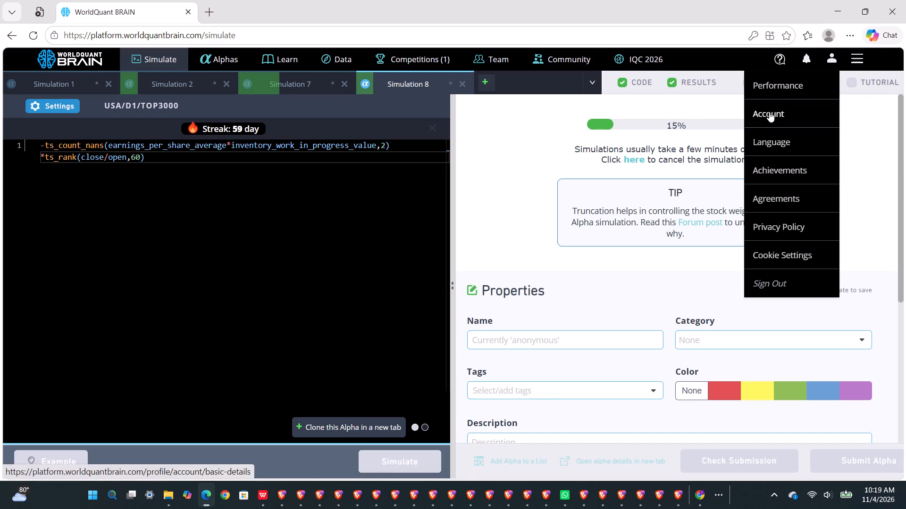
click(769, 112)
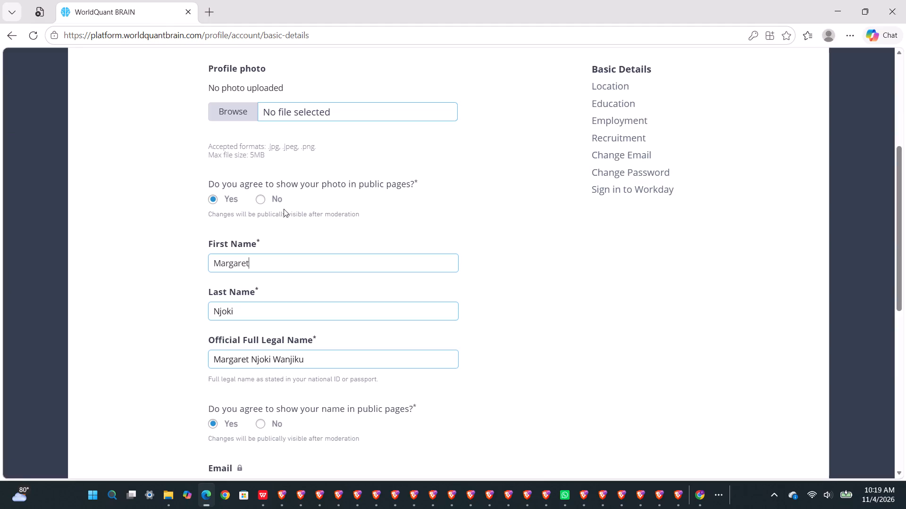
scroll(292, 304, up, 1)
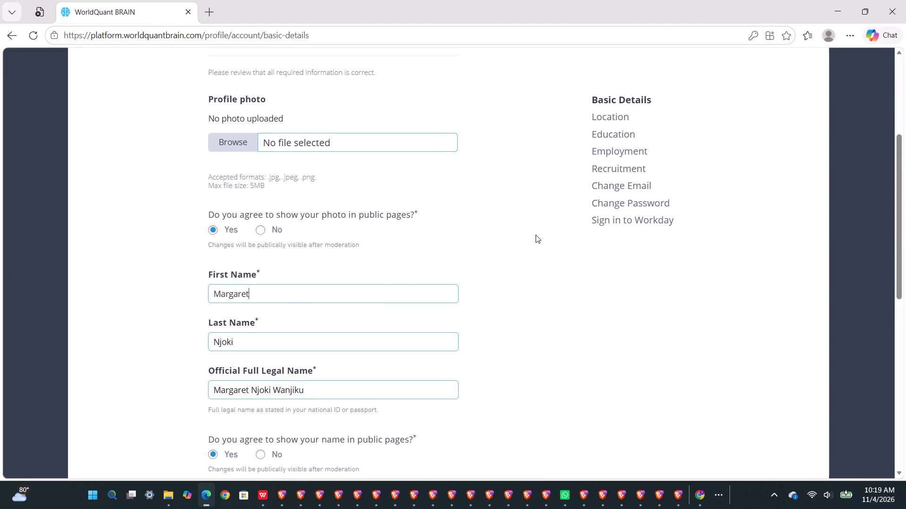
click(657, 222)
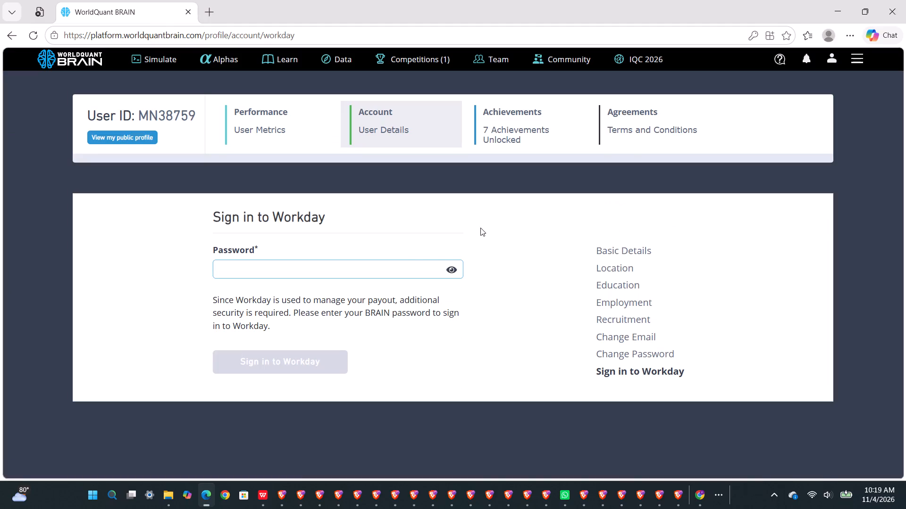
Fill in the account password for the Workday sign-in.
click(336, 279)
click(311, 276)
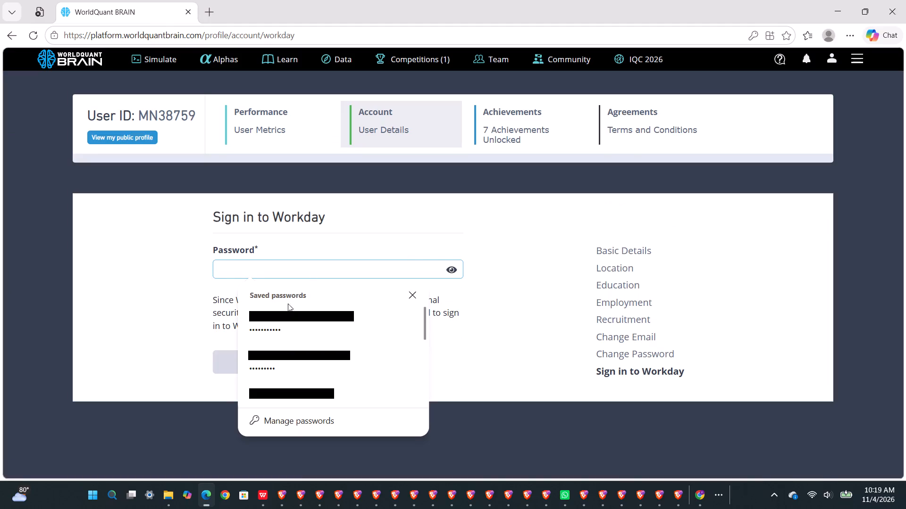
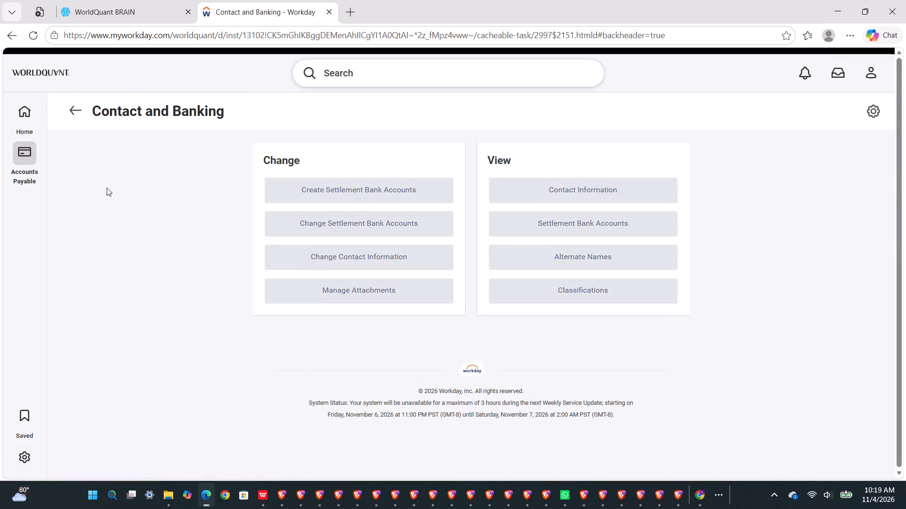
Examine the supplier's uploaded attachments under Manage Attachments, then close the view without changing them.
click(367, 295)
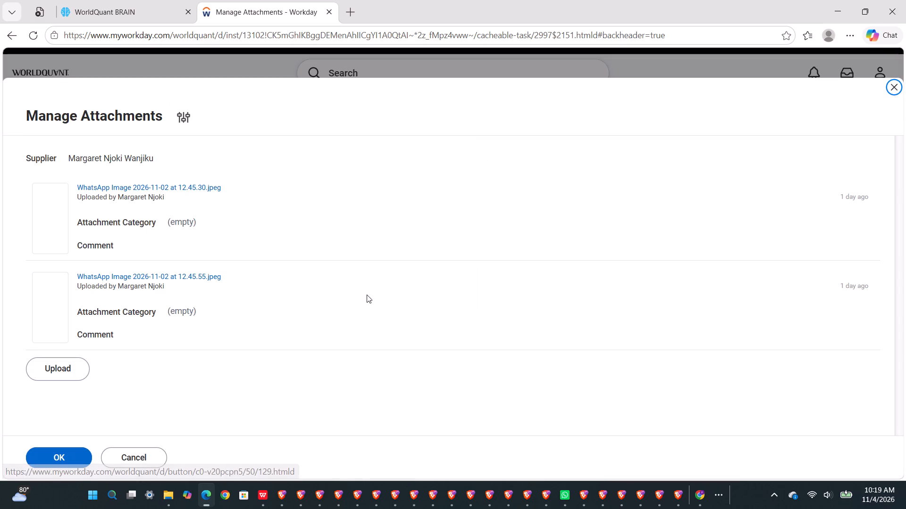
scroll(234, 340, down, 1)
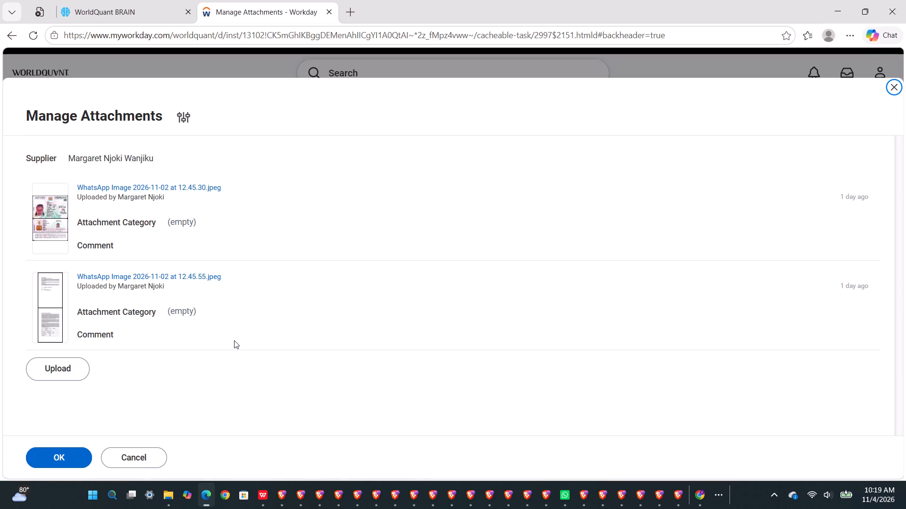
scroll(234, 340, down, 2)
scroll(234, 340, up, 2)
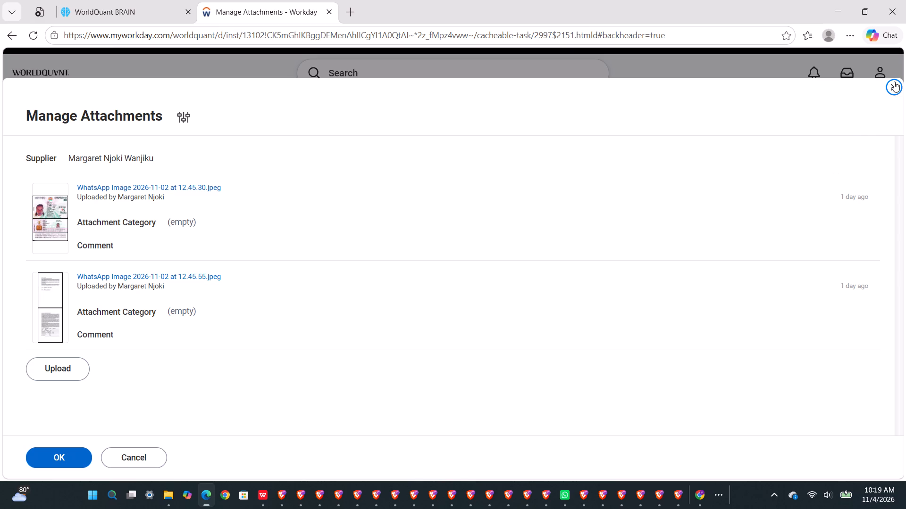
click(897, 82)
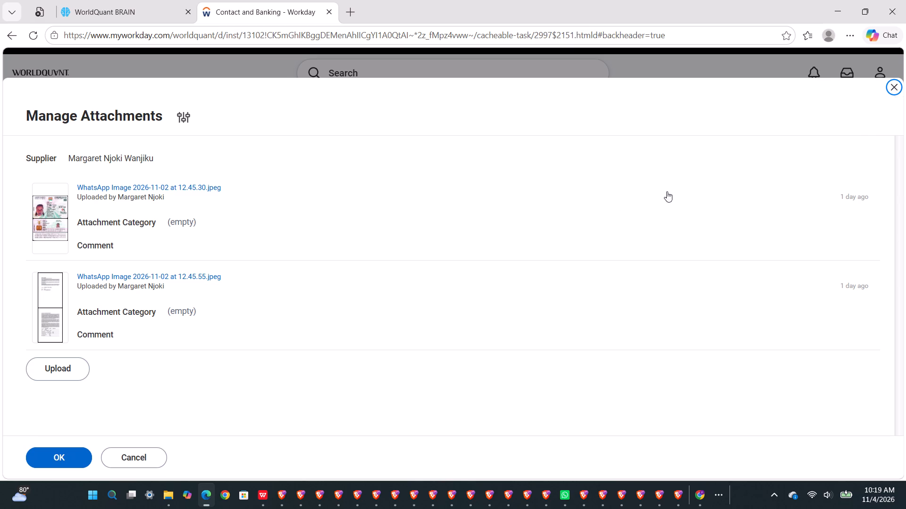
scroll(654, 193, up, 5)
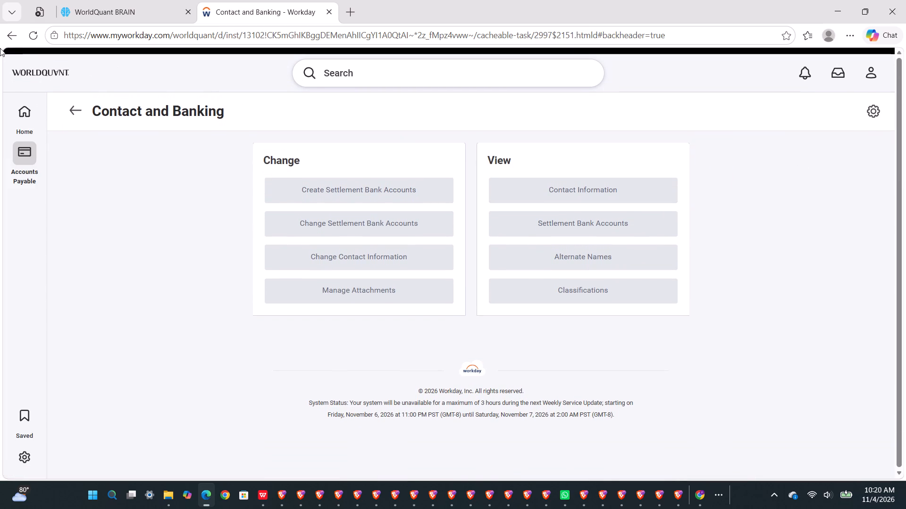
Return to the Workday home page and look over its to-dos and announcements.
click(75, 110)
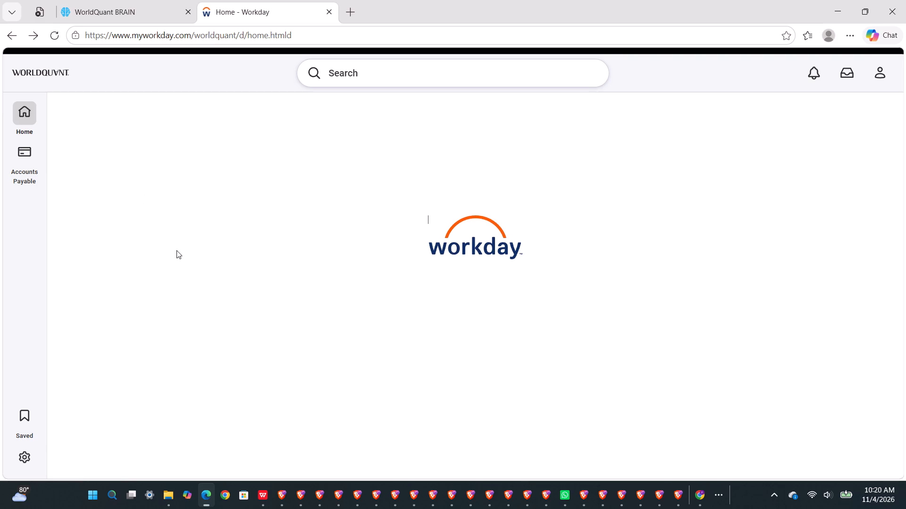
scroll(304, 264, down, 6)
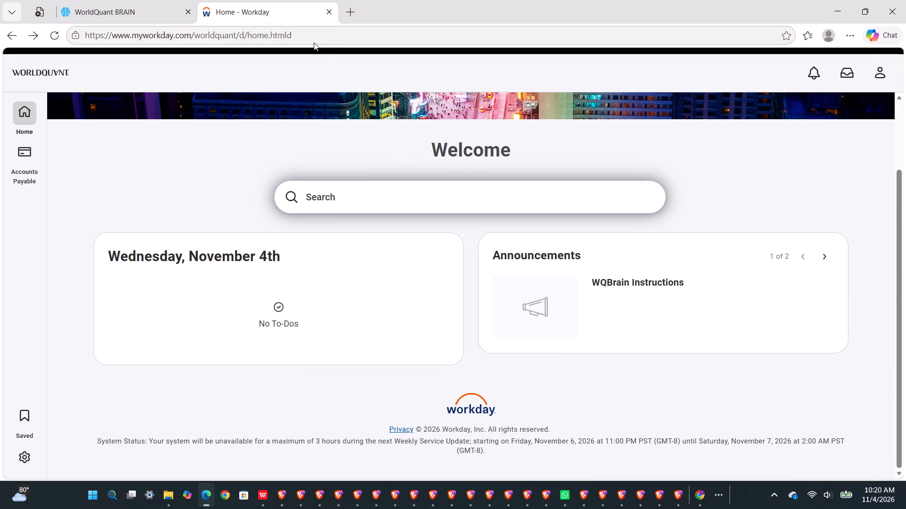
Close the Workday home page and return to Simulation 8 in the simulation workspace.
click(329, 11)
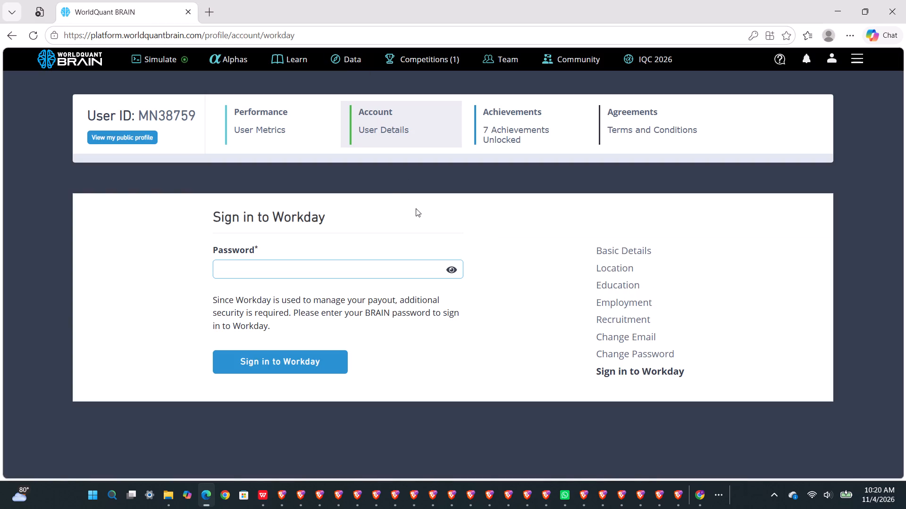
click(184, 57)
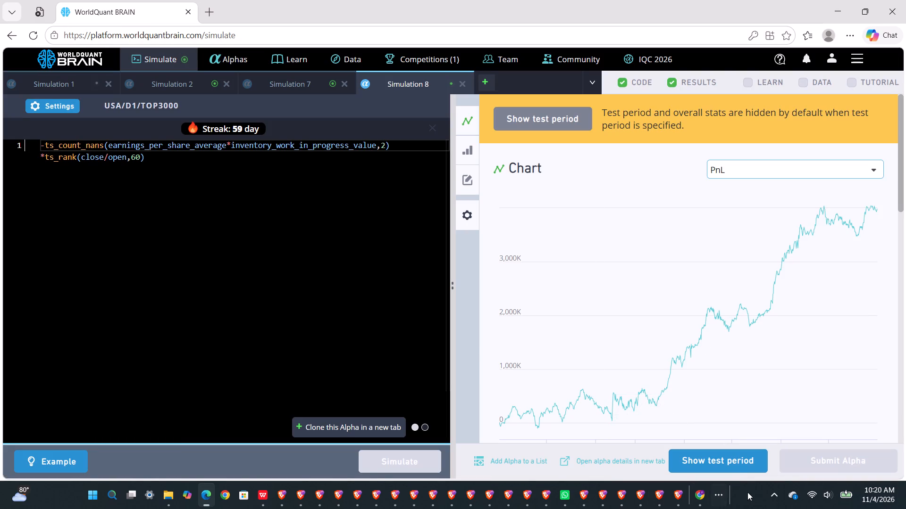
Show Simulation 8's test period, examine its yearly results and failed IS test, and run the self-correlation check.
click(728, 459)
scroll(714, 414, down, 4)
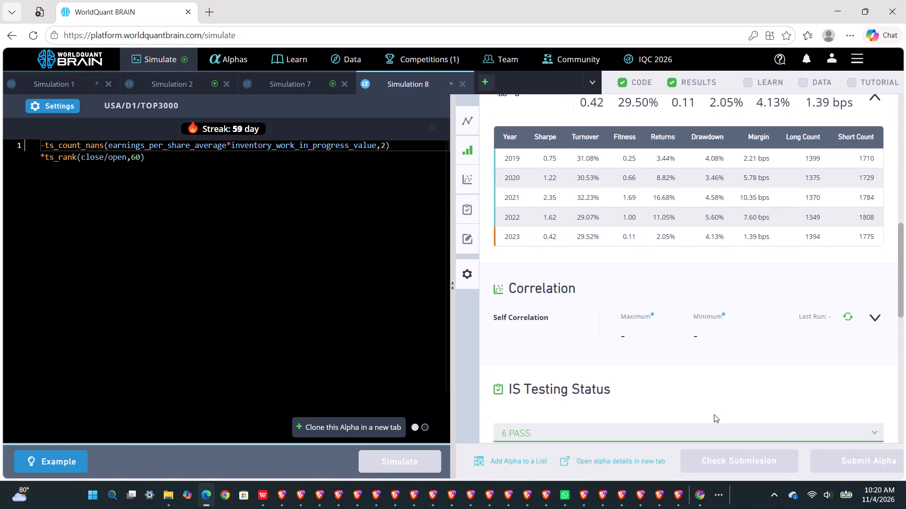
scroll(714, 414, down, 1)
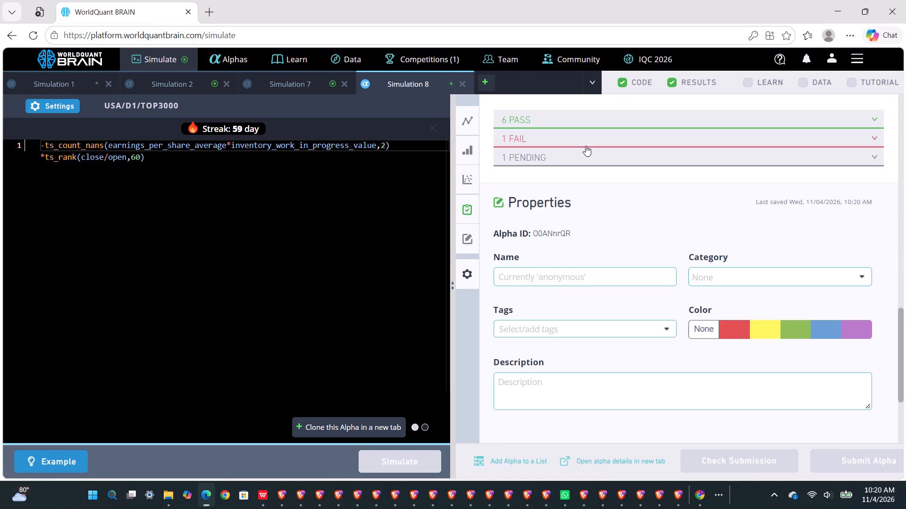
click(586, 146)
scroll(586, 146, up, 5)
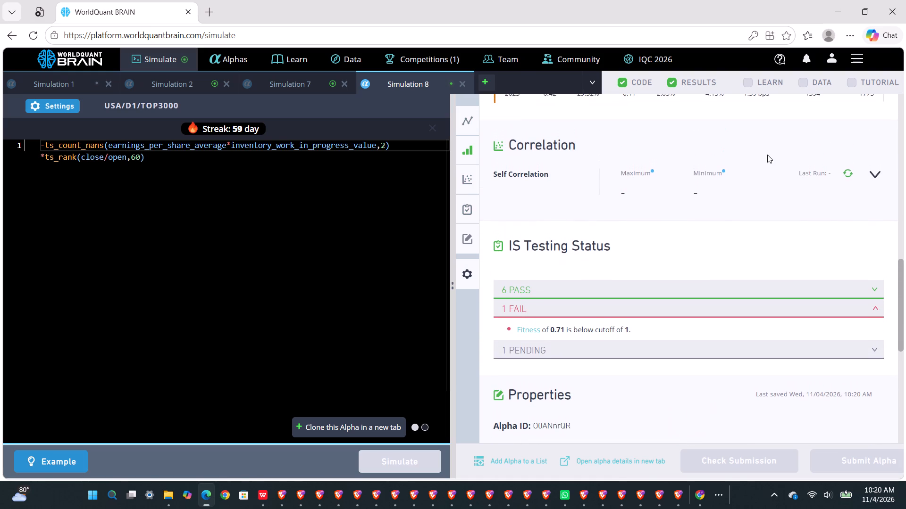
click(849, 173)
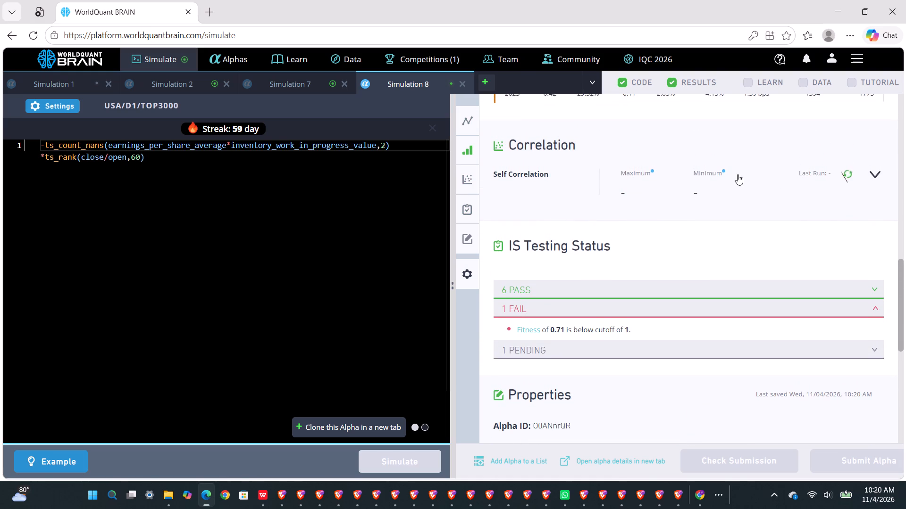
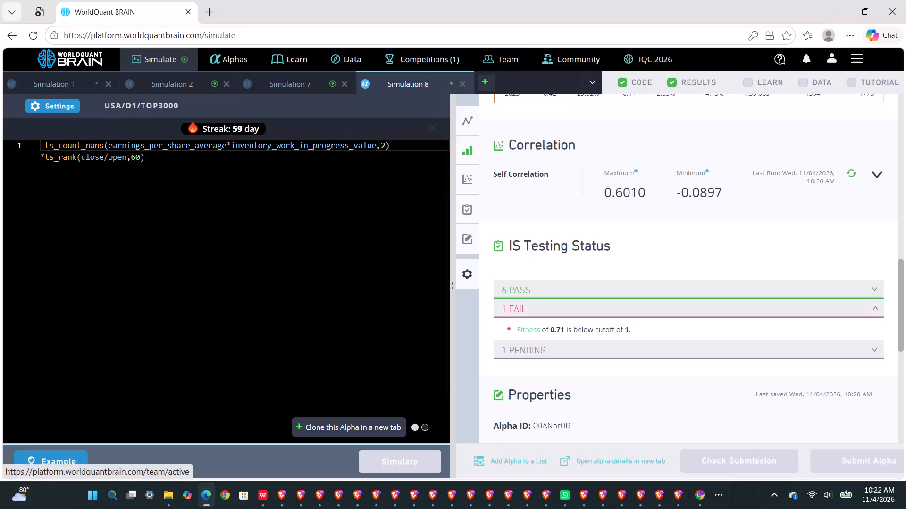
Set the ts_rank(close/open) window in Simulation 8 to 80 and simulate the alpha.
click(134, 158)
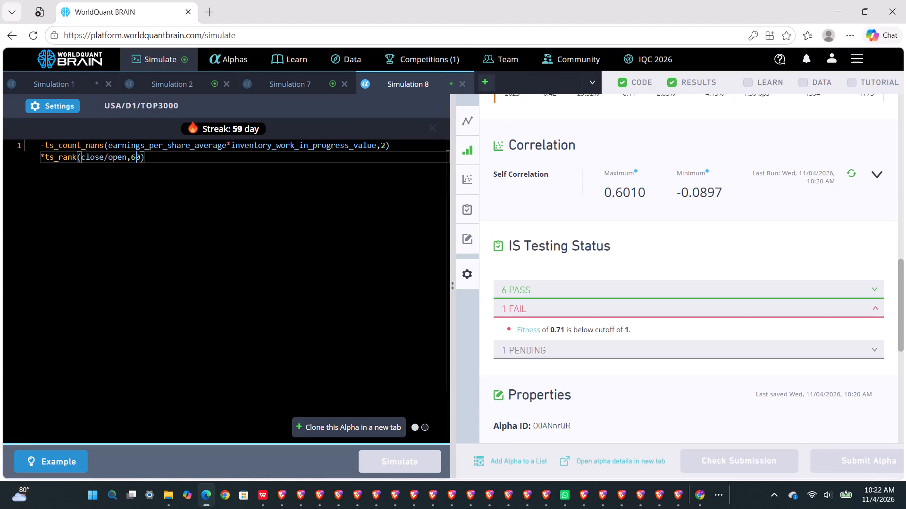
key(BackSpace)
key(8)
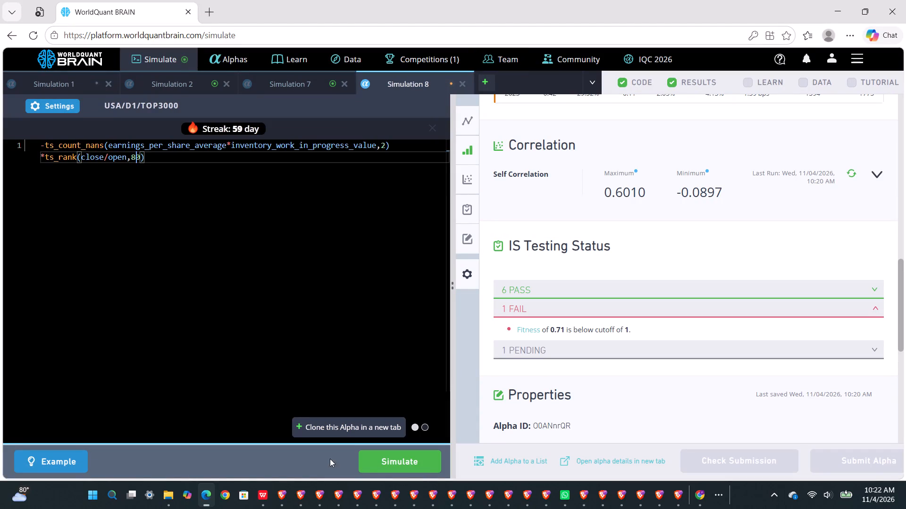
click(371, 461)
Show Simulation 7's test period, examine its failed IS test, and run the self-correlation check.
click(291, 81)
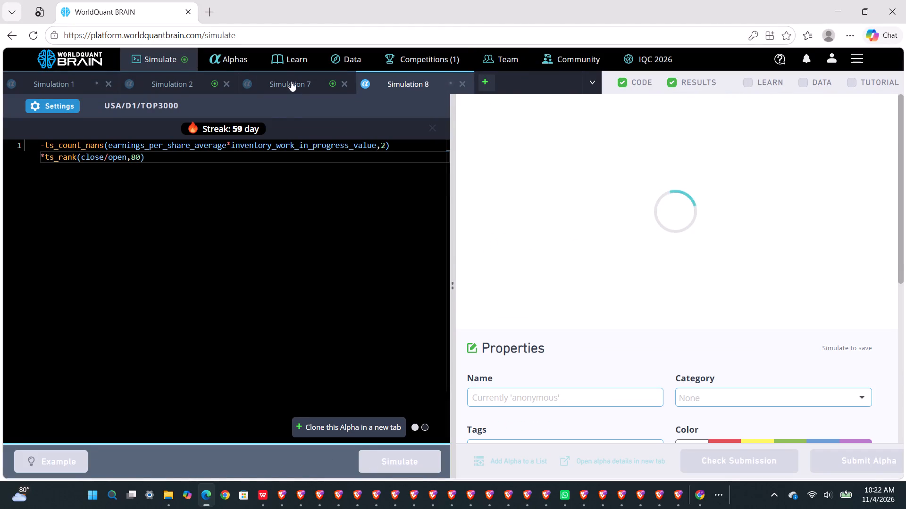
click(679, 462)
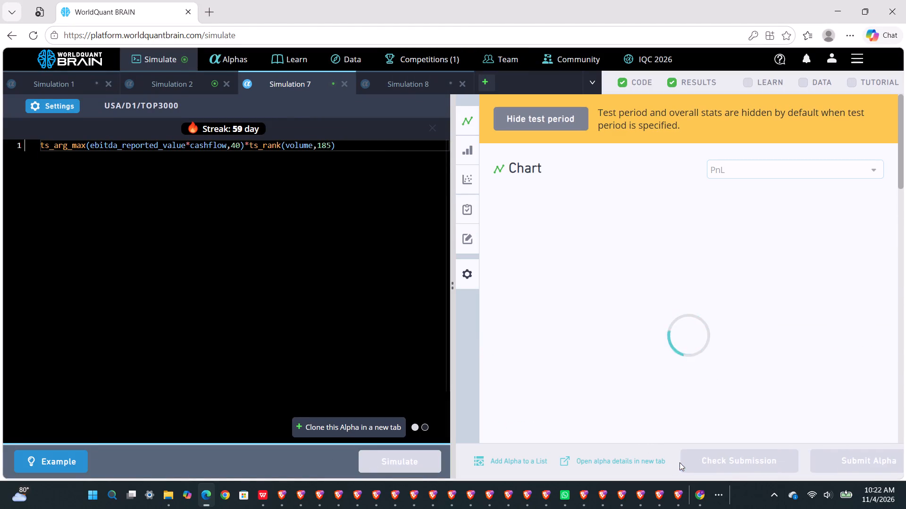
scroll(683, 394, down, 4)
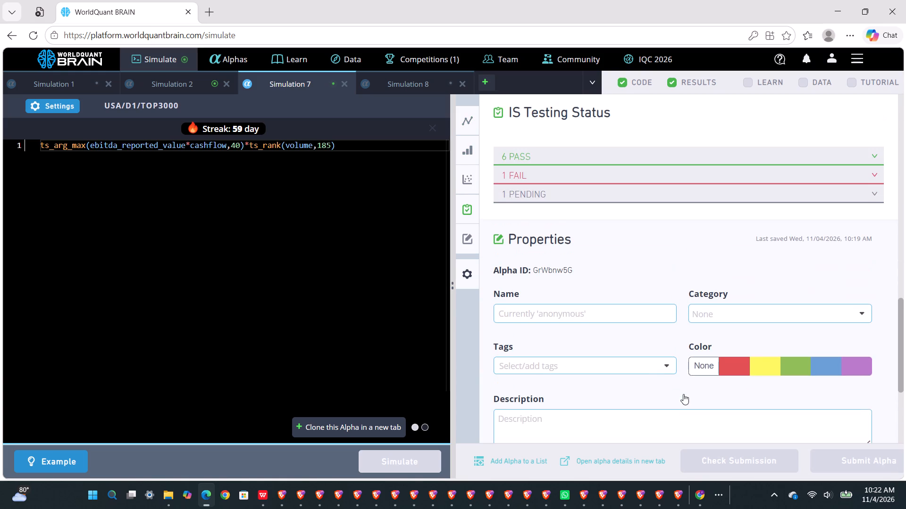
scroll(683, 394, down, 1)
click(643, 187)
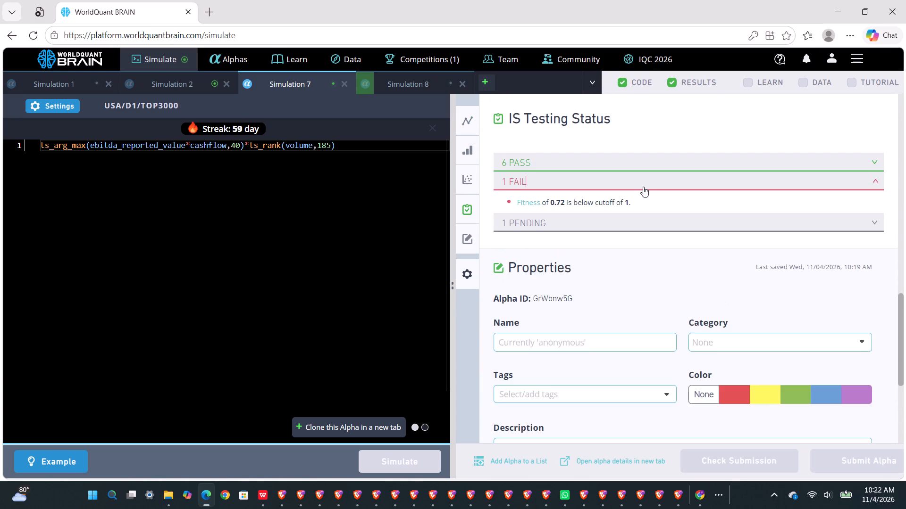
scroll(643, 187, up, 2)
click(846, 146)
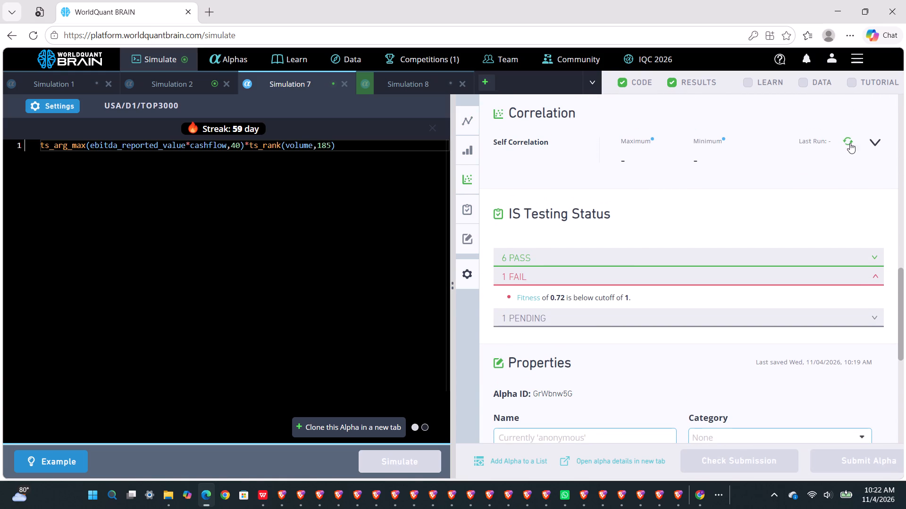
click(852, 139)
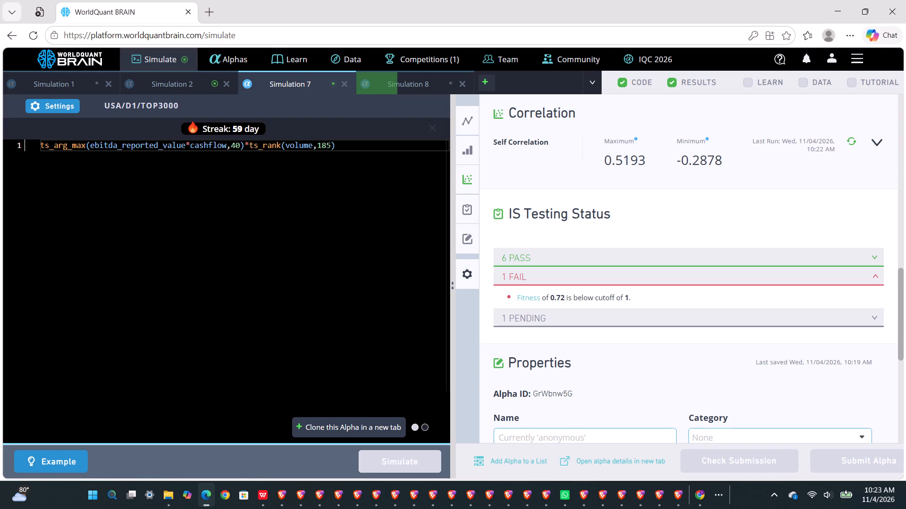
Set the ts_arg_max window in Simulation 7's expression to 70 and simulate the alpha.
click(235, 144)
key(BackSpace)
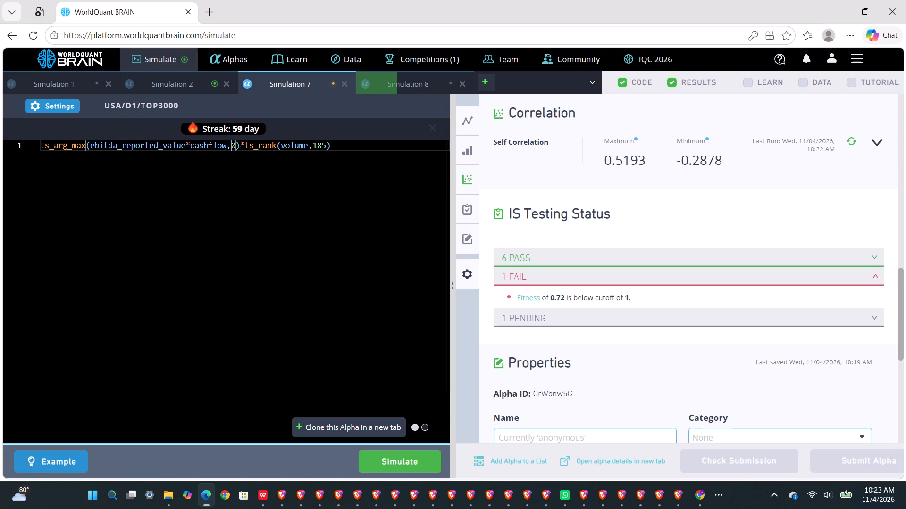
key(7)
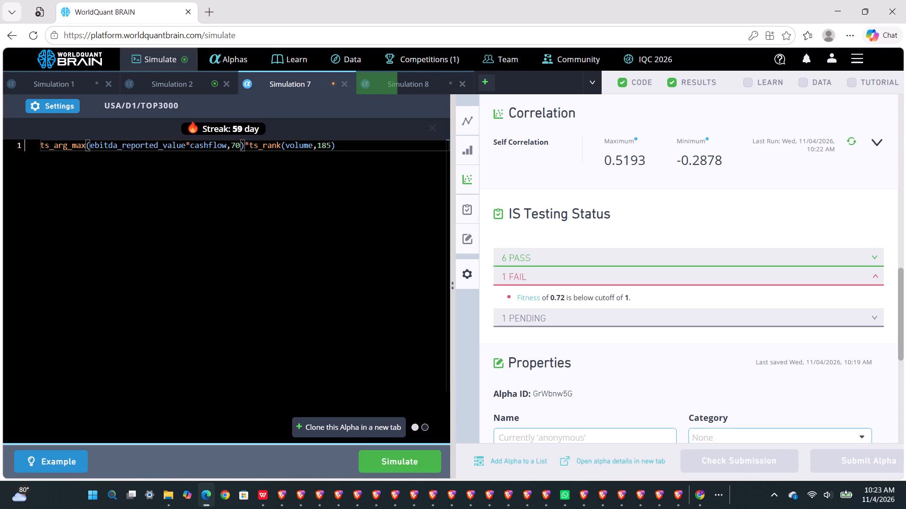
key(BackSpace)
key(BackSpace)
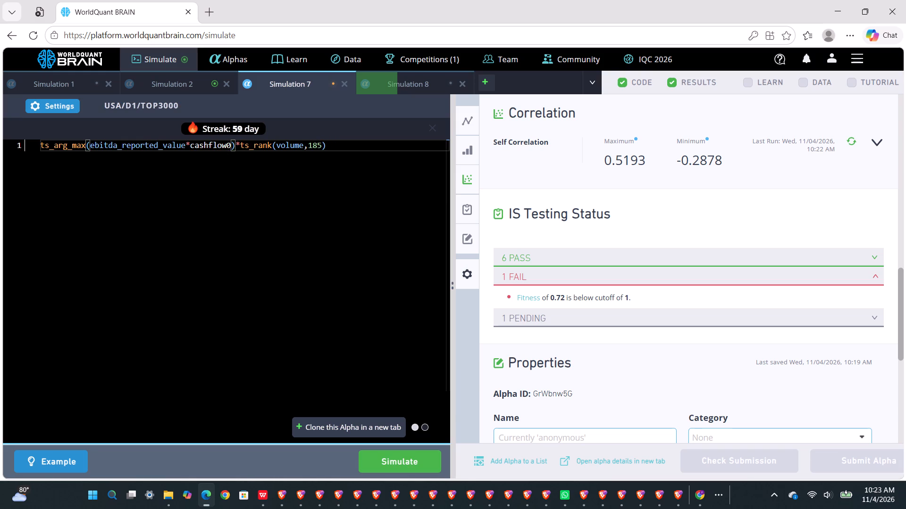
key(ctrl+z)
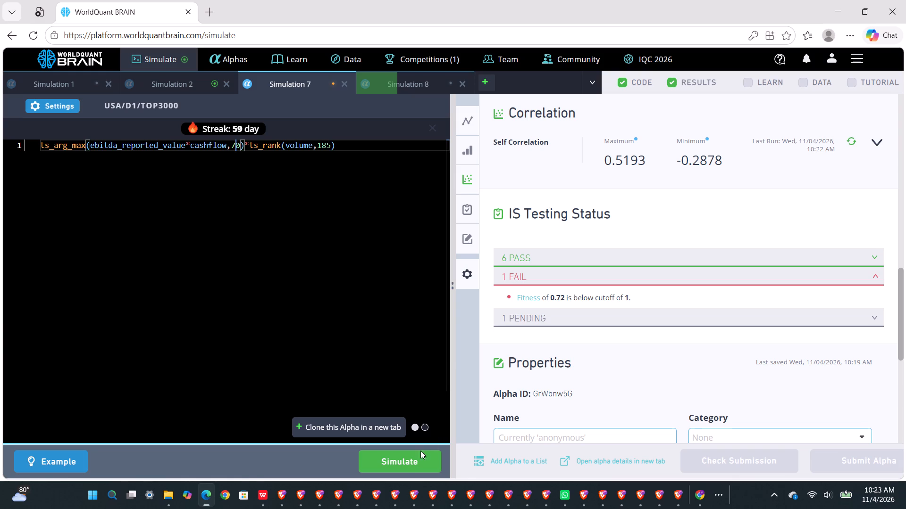
click(405, 462)
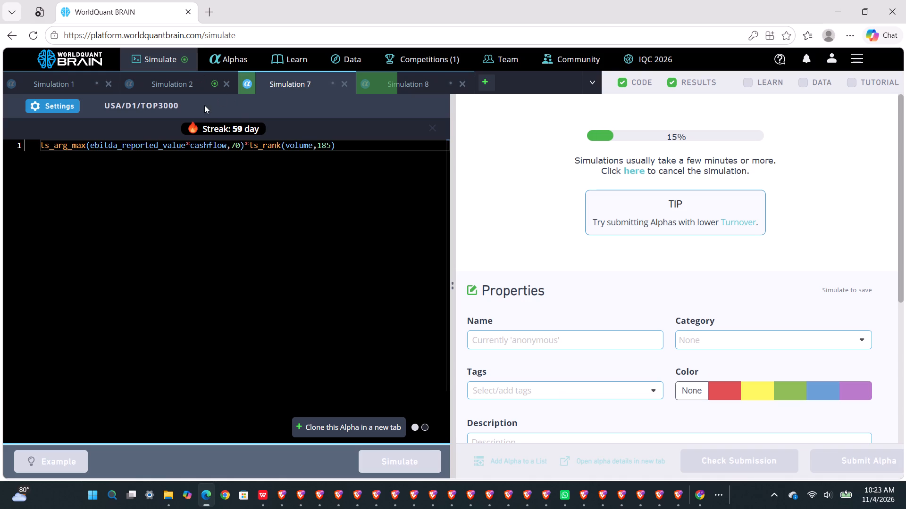
Show Simulation 2's test period, examine its failed IS tests, and run the self-correlation check.
click(183, 84)
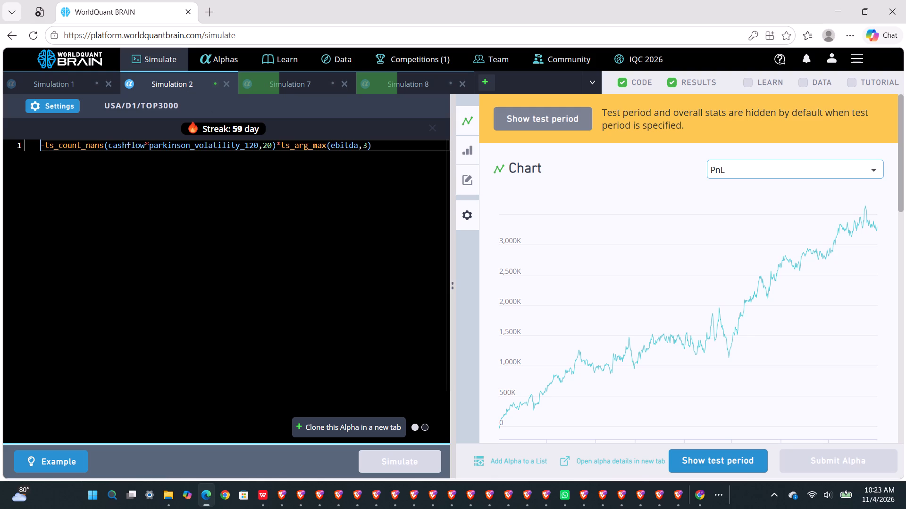
click(704, 462)
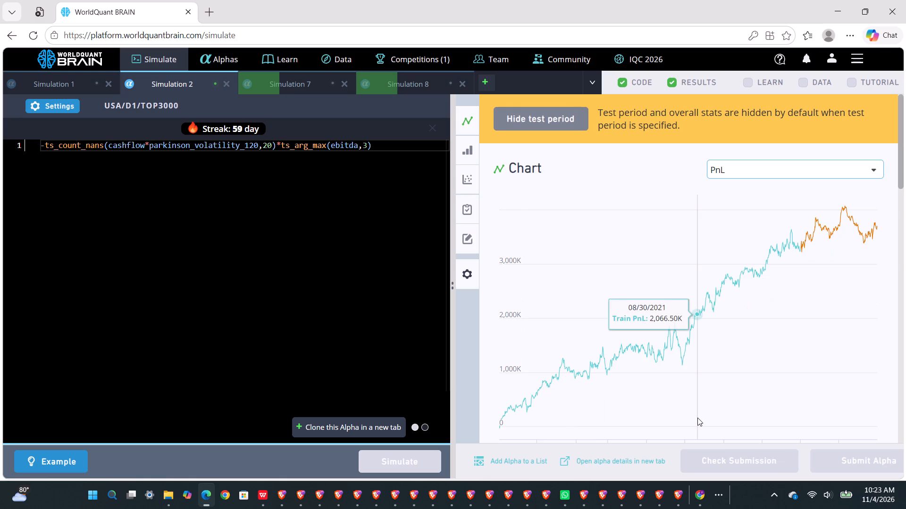
scroll(697, 418, down, 5)
scroll(697, 418, up, 1)
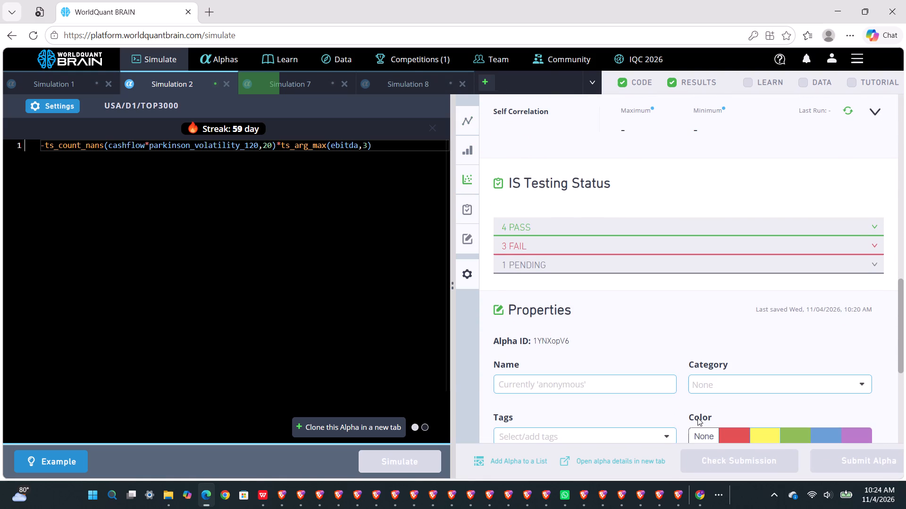
click(592, 252)
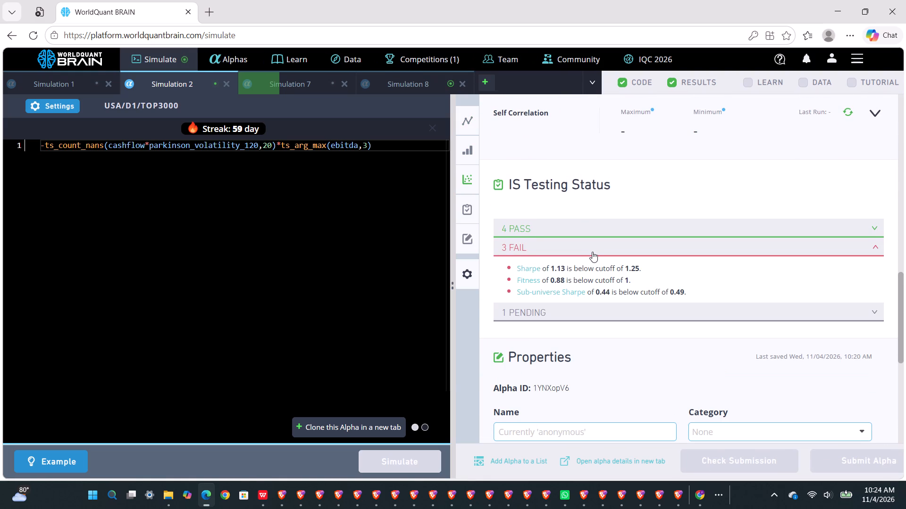
scroll(592, 252, up, 2)
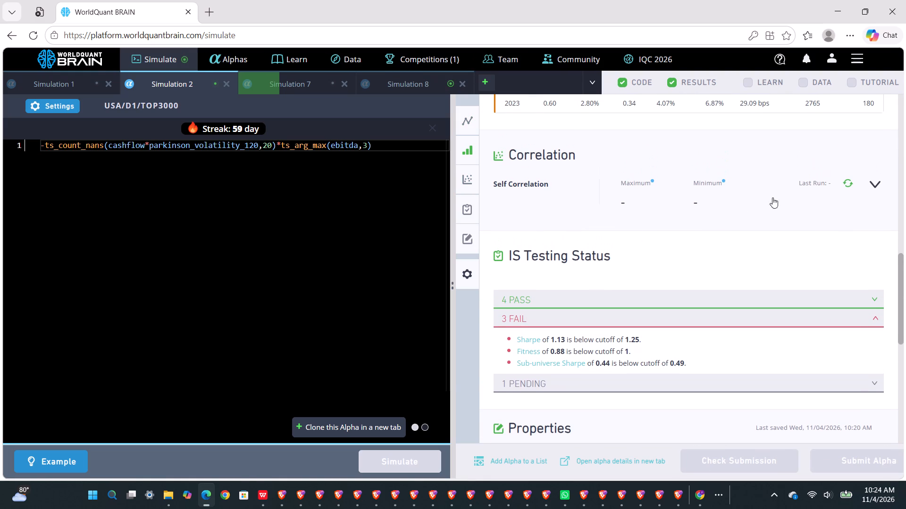
click(850, 182)
scroll(641, 235, up, 1)
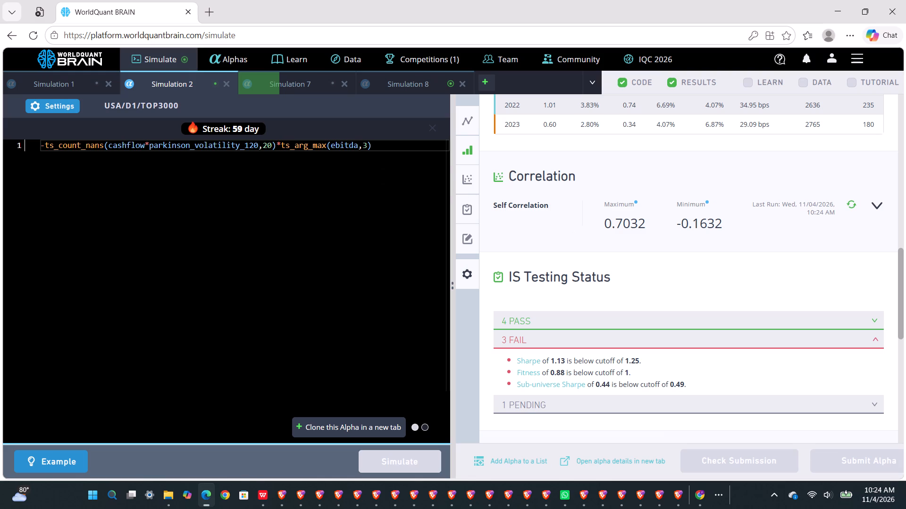
Set the ts_count_nans window in Simulation 2's expression to 30 and simulate the alpha.
click(270, 148)
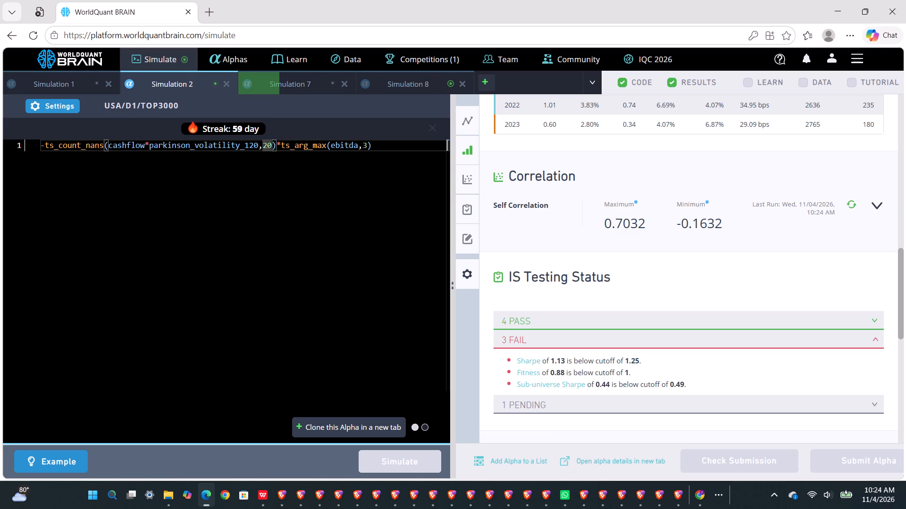
click(265, 148)
key(BackSpace)
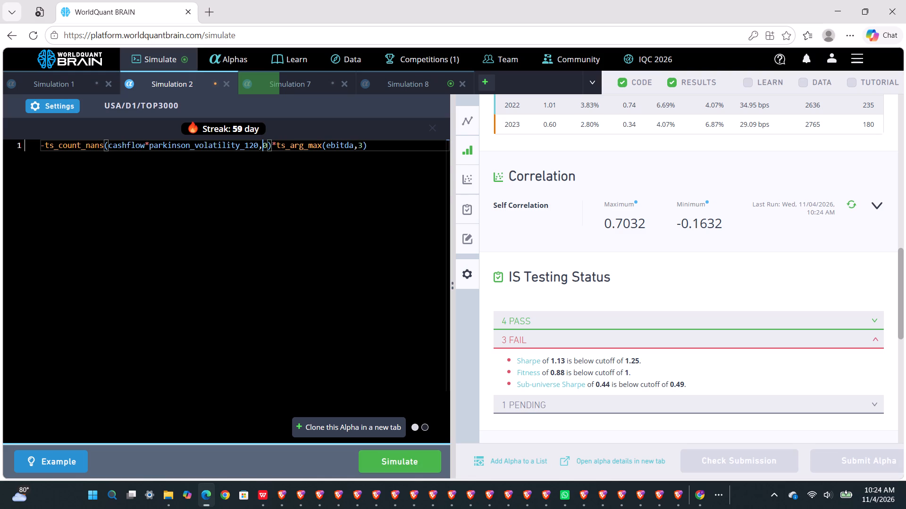
key(3)
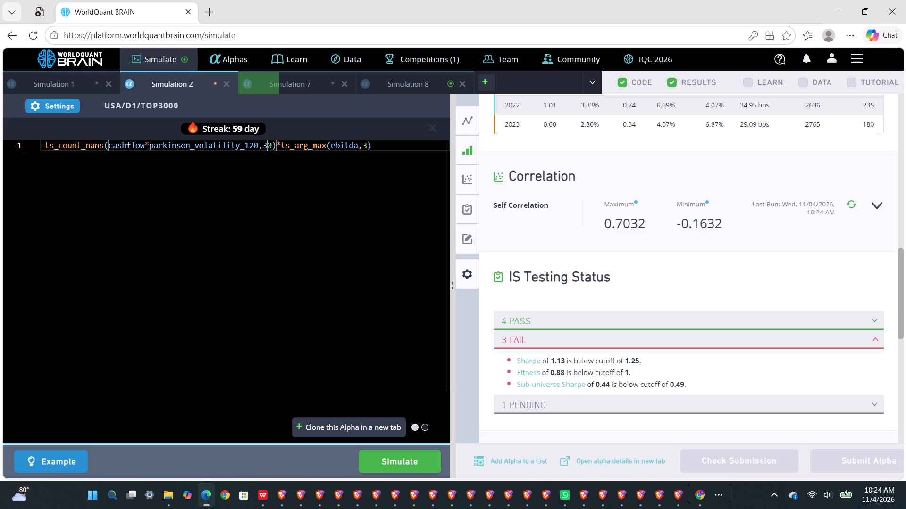
click(378, 461)
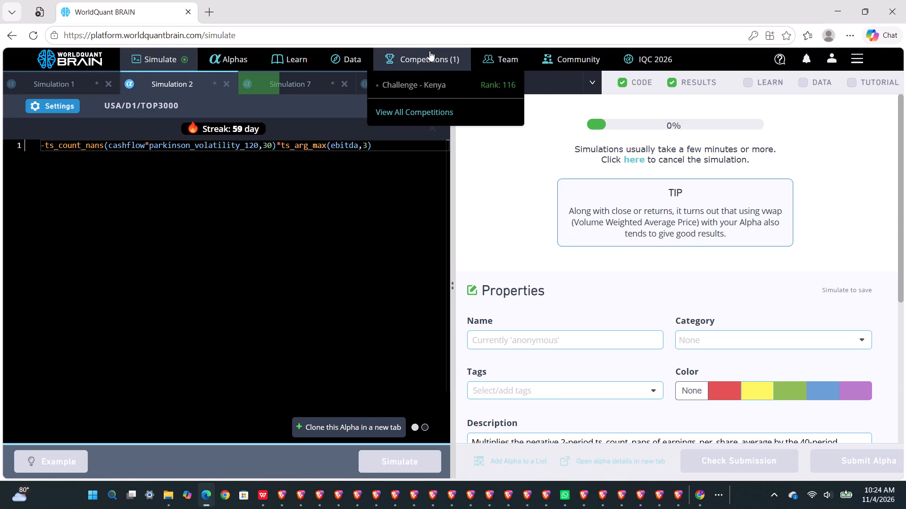
Show Simulation 8's test period, examine its failed IS test and yearly results, and run the self-correlation check.
click(400, 89)
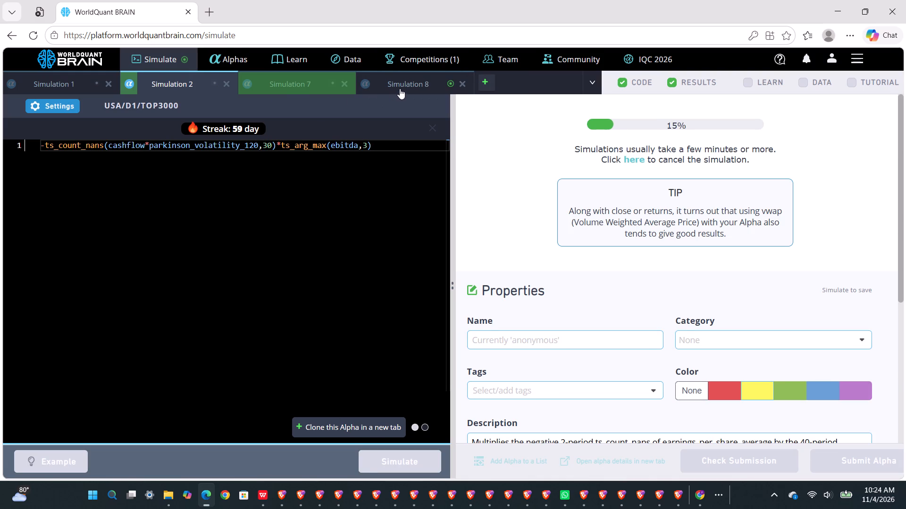
click(717, 456)
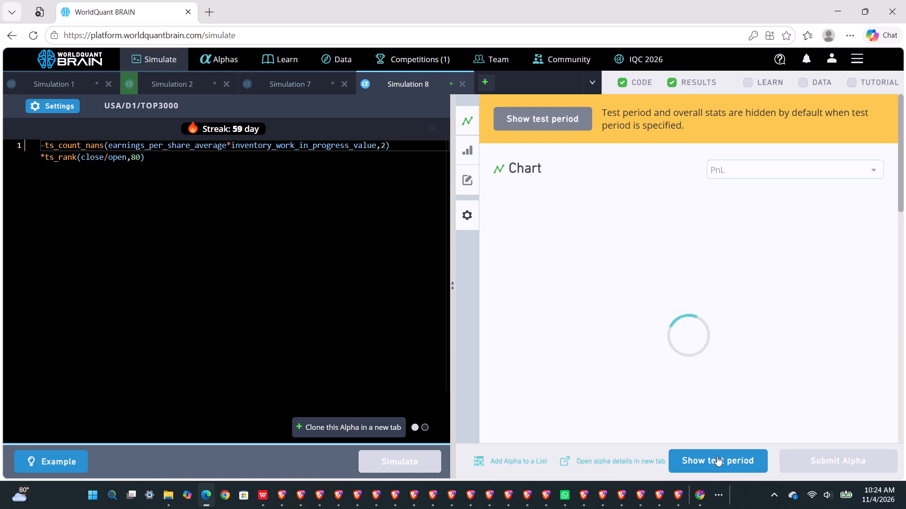
scroll(714, 386, down, 4)
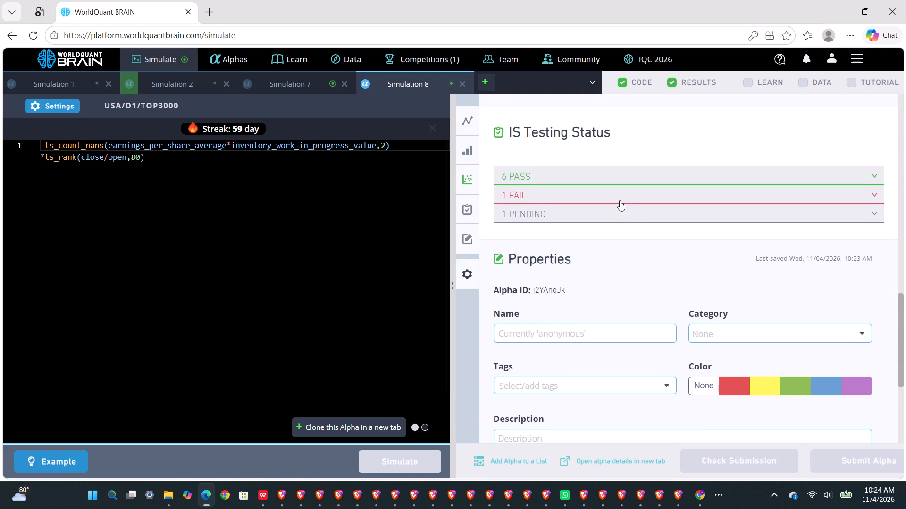
click(620, 200)
scroll(589, 217, up, 2)
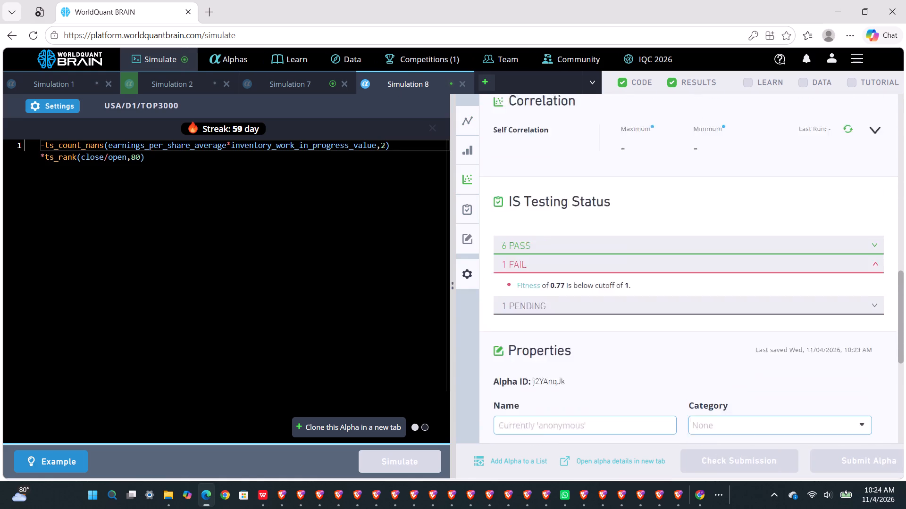
scroll(589, 217, up, 2)
double_click(853, 219)
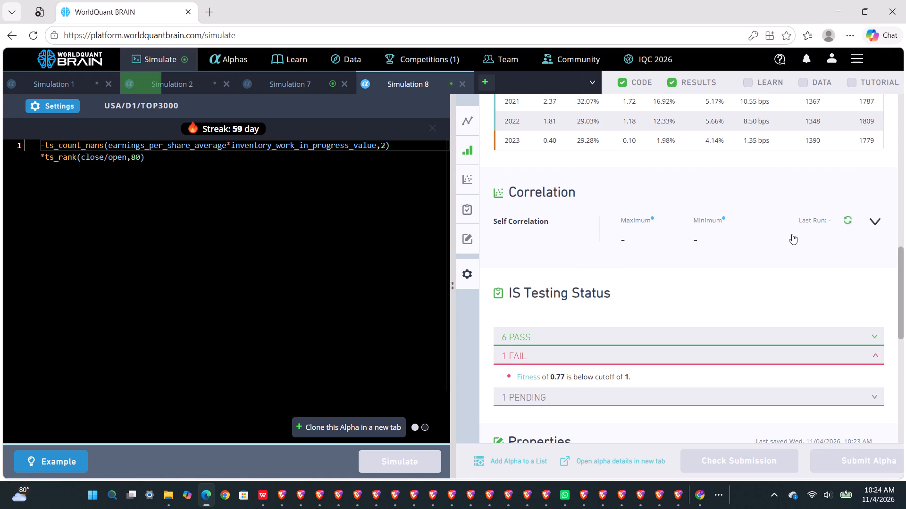
scroll(741, 226, up, 1)
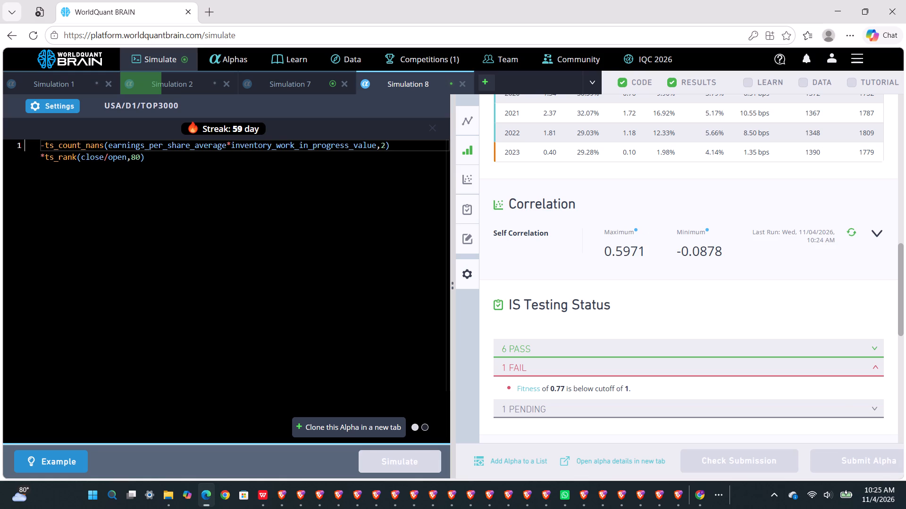
Set the decay in Simulation 8's settings to 7 and apply the change.
click(58, 106)
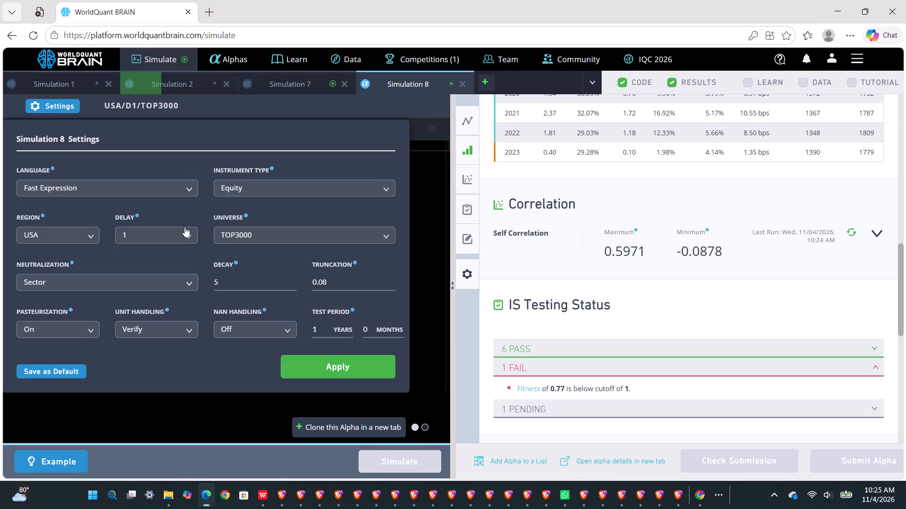
click(238, 286)
key(BackSpace)
key(7)
click(353, 363)
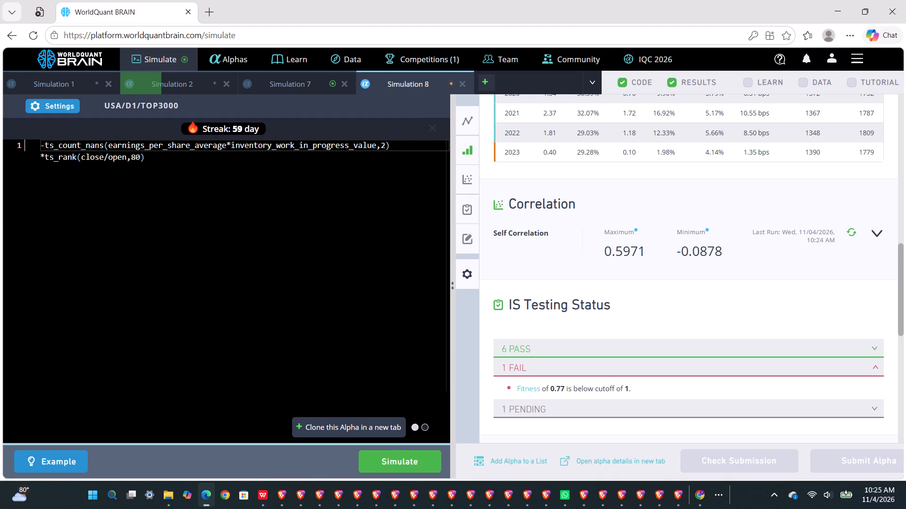
Simulate the alpha in Simulation 8 with its updated settings.
click(394, 460)
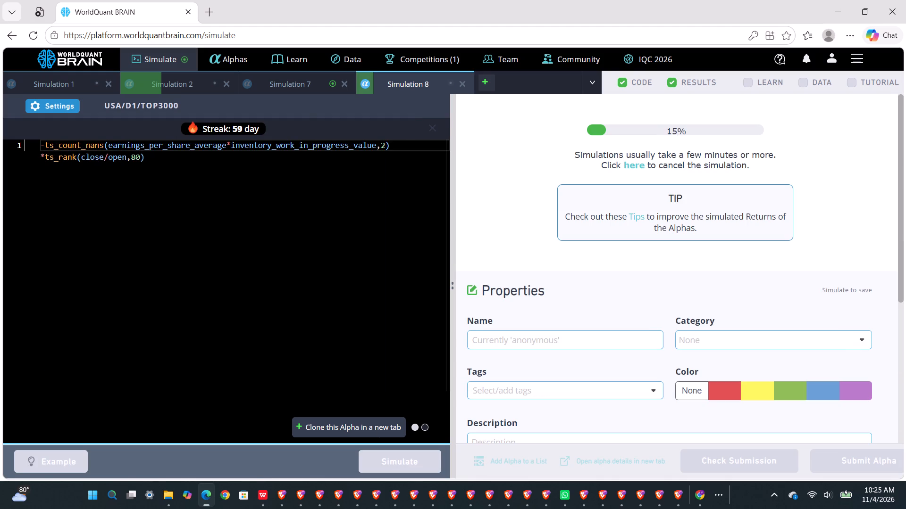
Show Simulation 7's test period and examine its pending and failed IS tests.
click(301, 85)
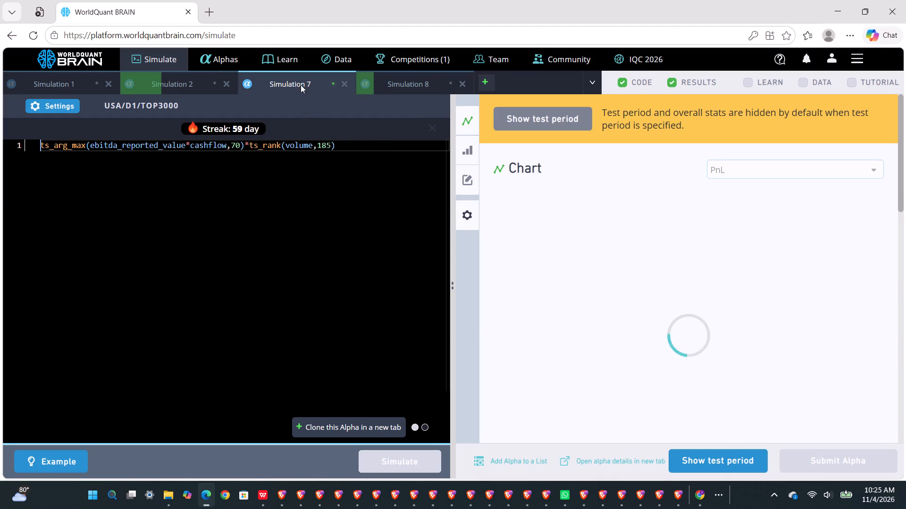
click(689, 468)
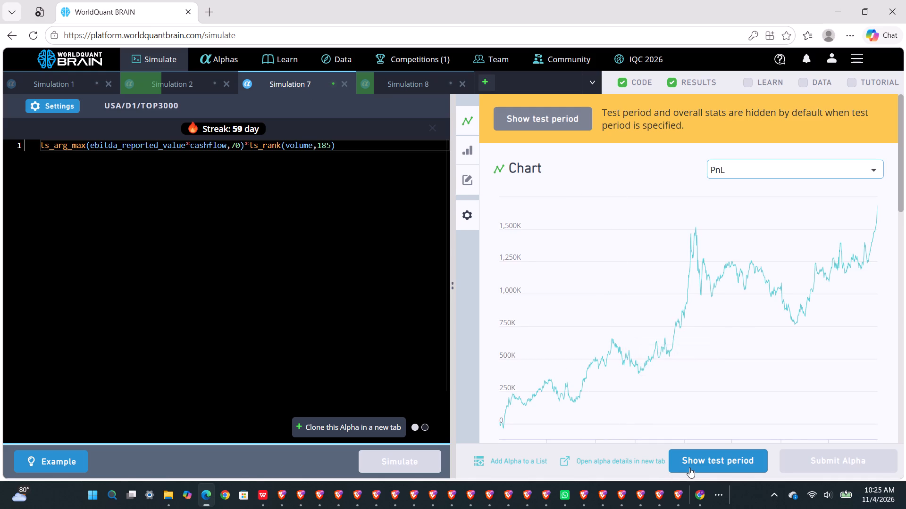
scroll(688, 416, down, 5)
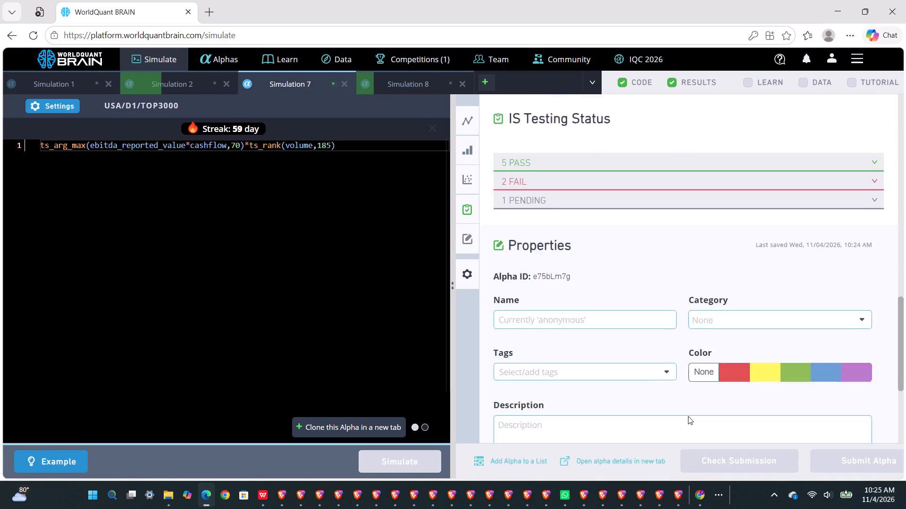
scroll(688, 416, down, 1)
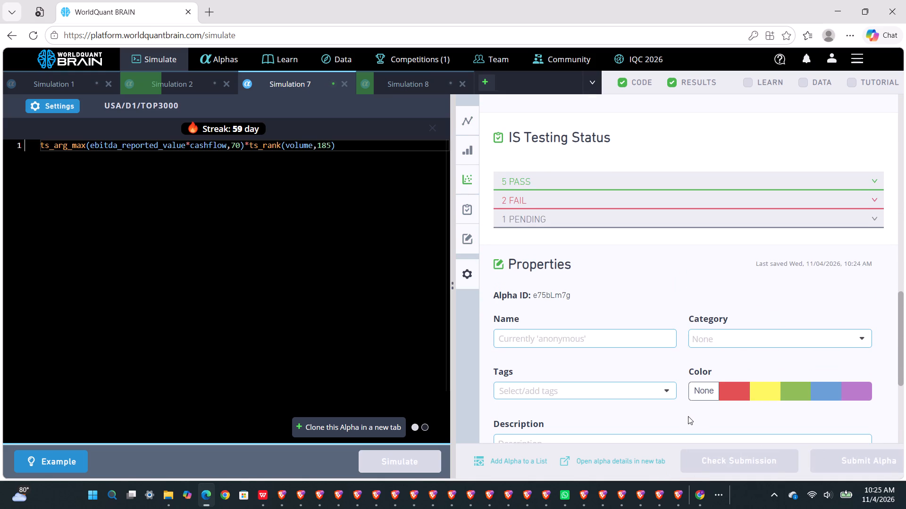
click(577, 209)
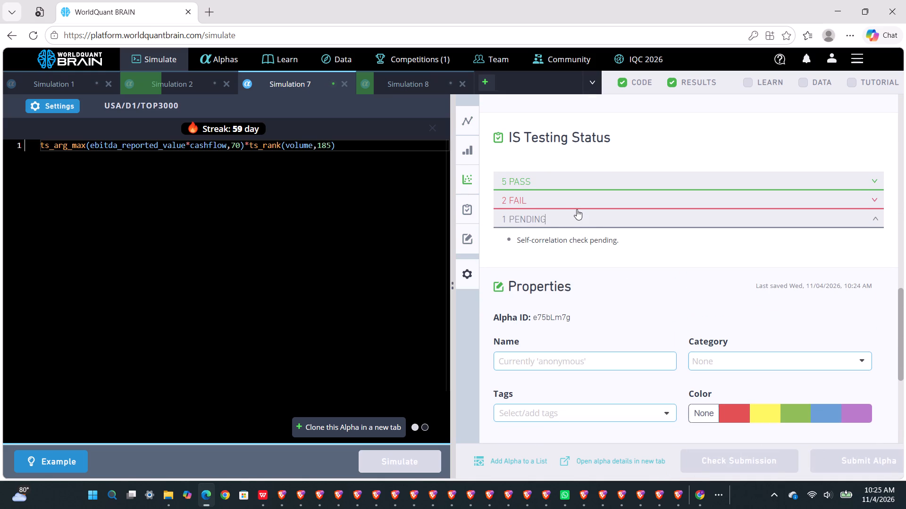
click(570, 204)
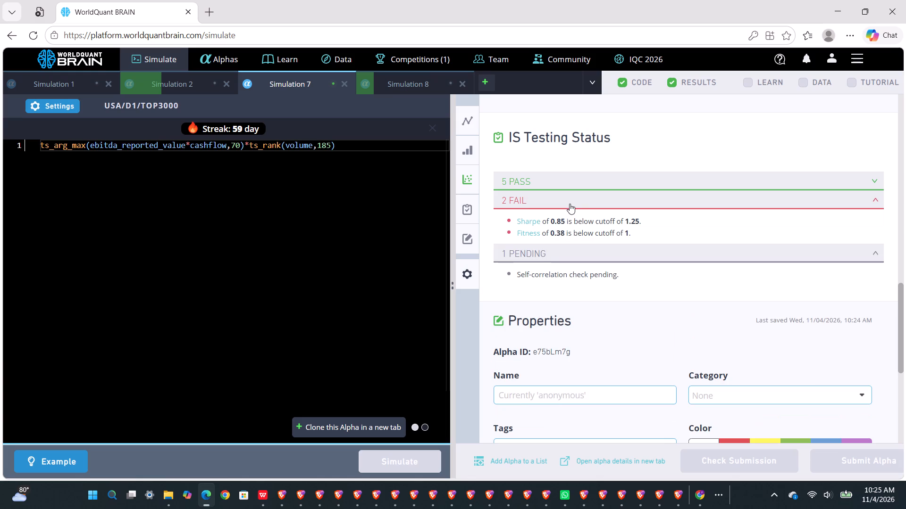
scroll(570, 204, up, 1)
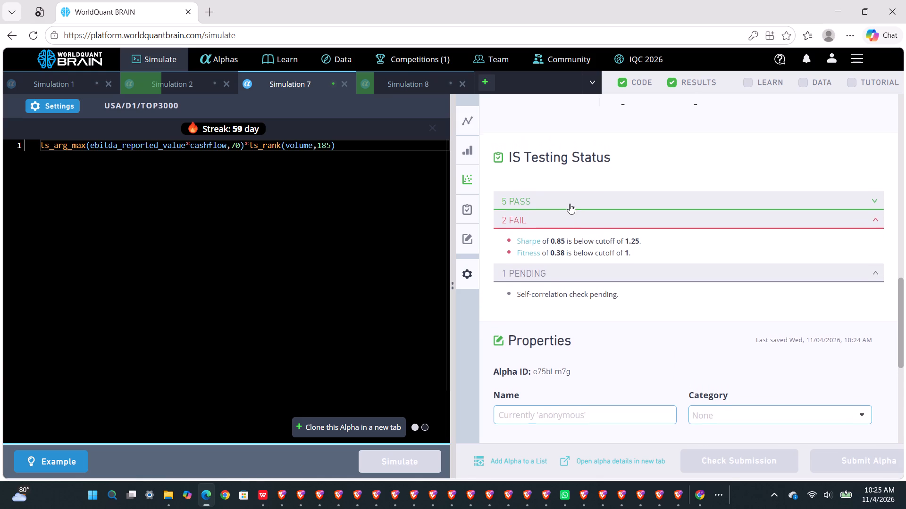
scroll(570, 204, up, 1)
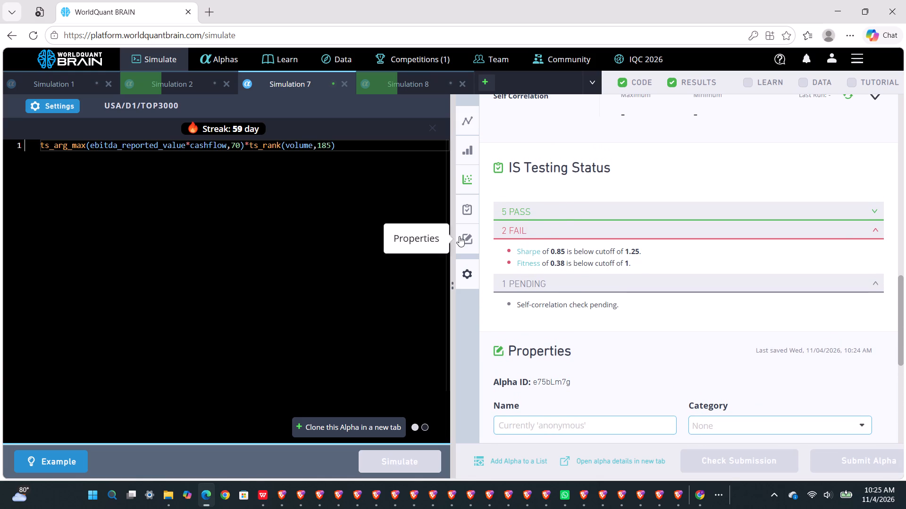
scroll(617, 291, down, 1)
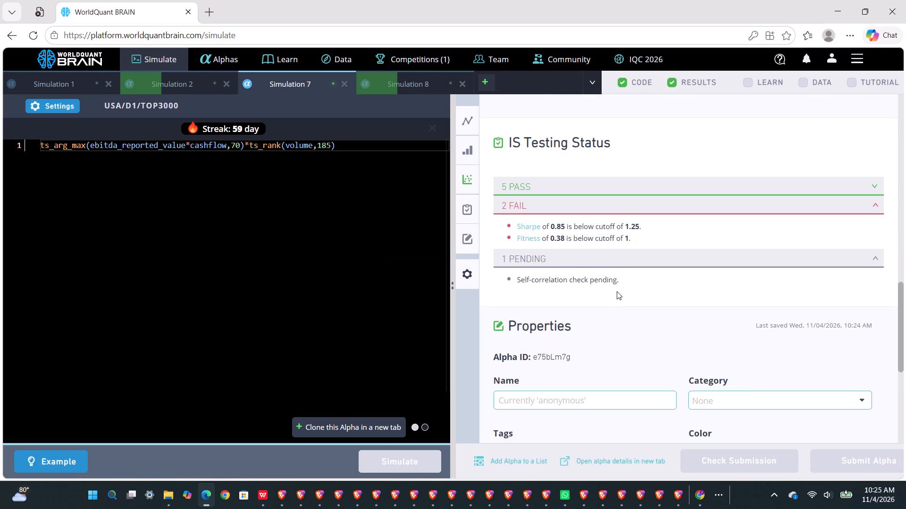
scroll(617, 291, down, 1)
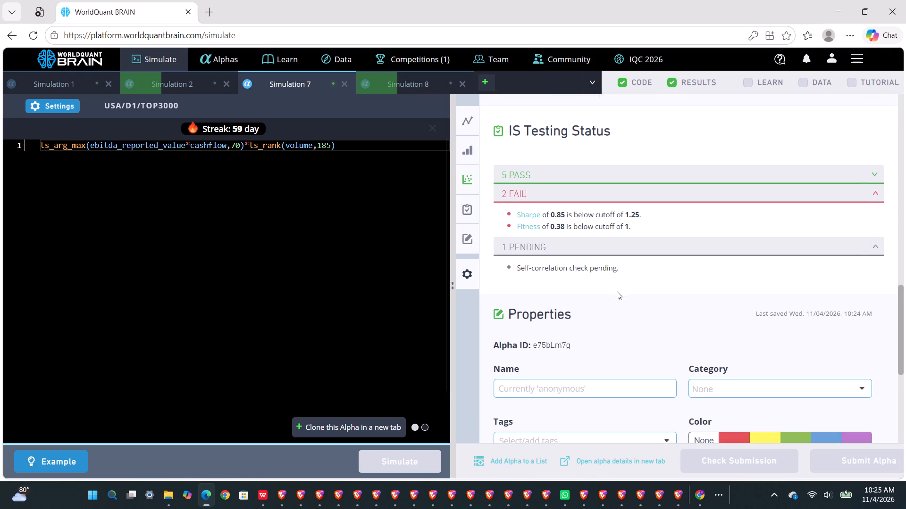
scroll(617, 291, down, 2)
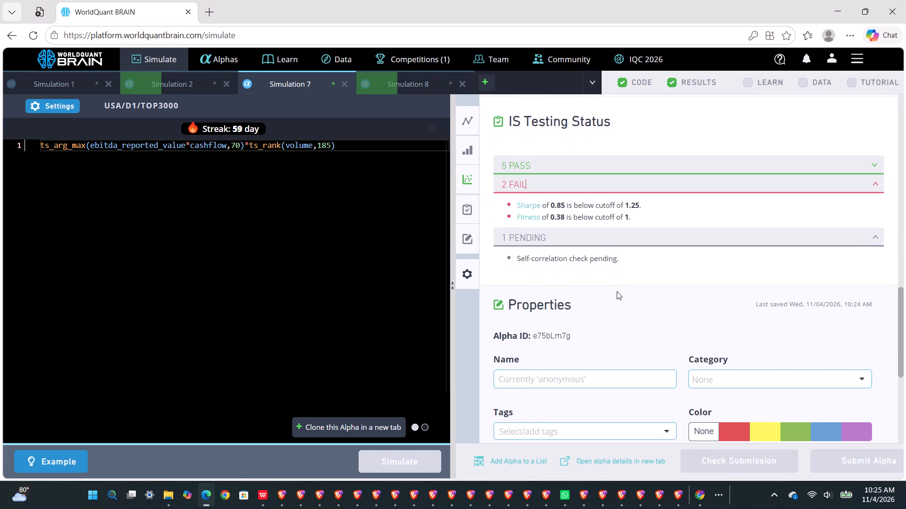
scroll(578, 235, up, 1)
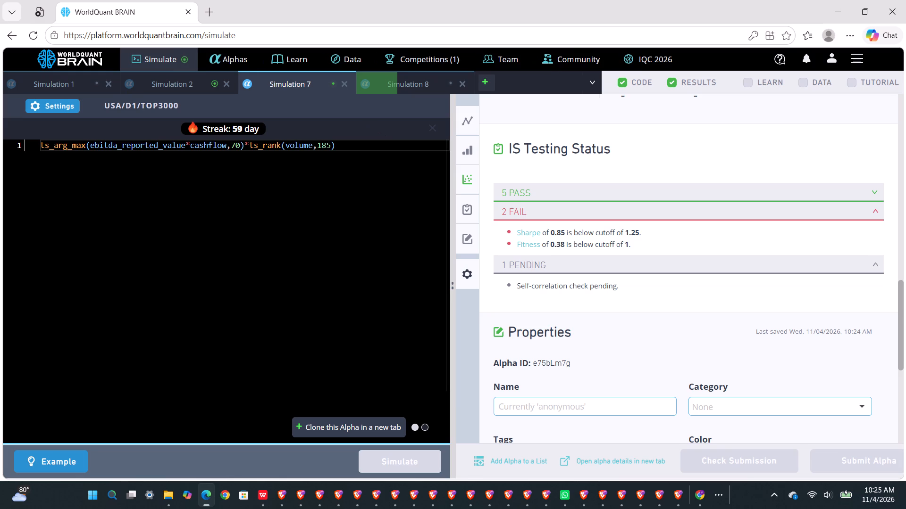
double_click(204, 147)
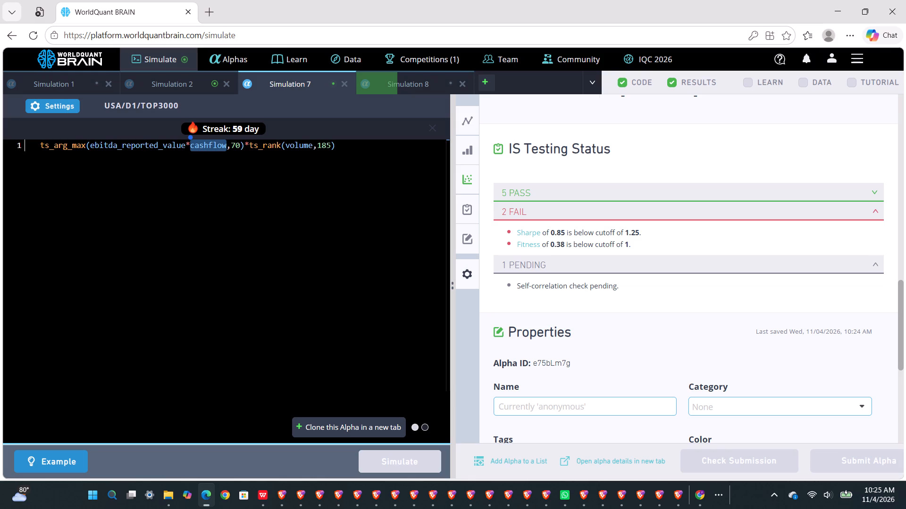
Show Simulation 2's test period, examine its IS testing status, and run the self-correlation check.
click(170, 75)
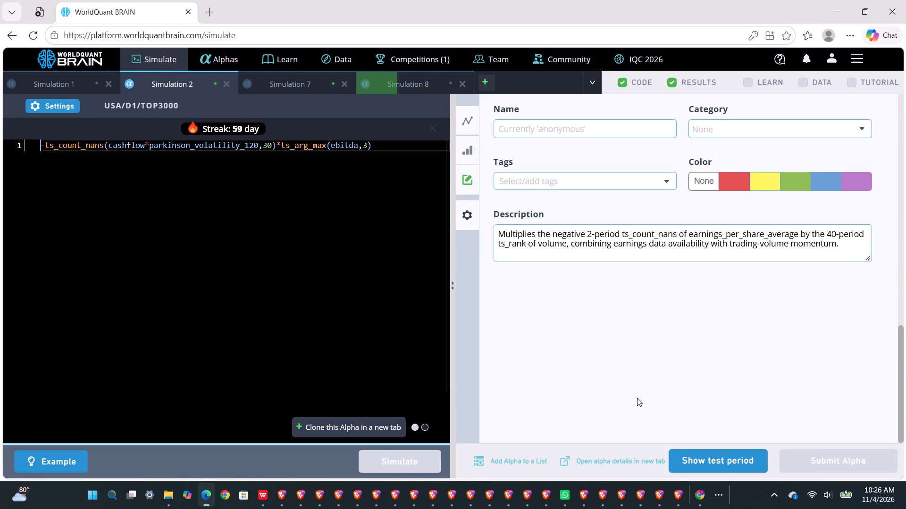
click(684, 456)
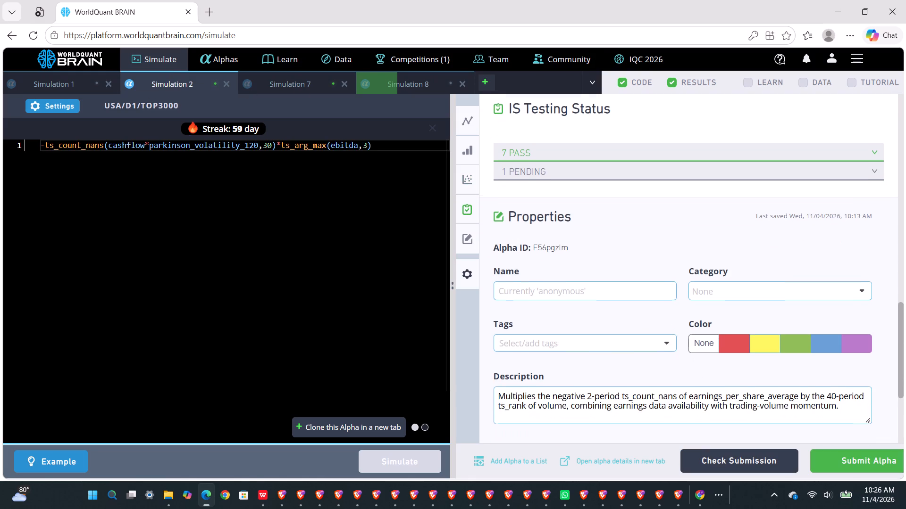
scroll(636, 389, up, 1)
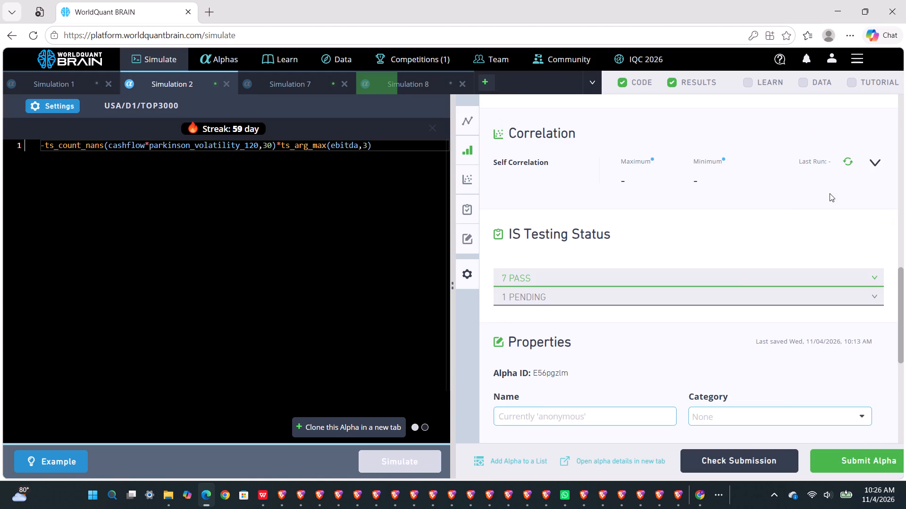
click(852, 161)
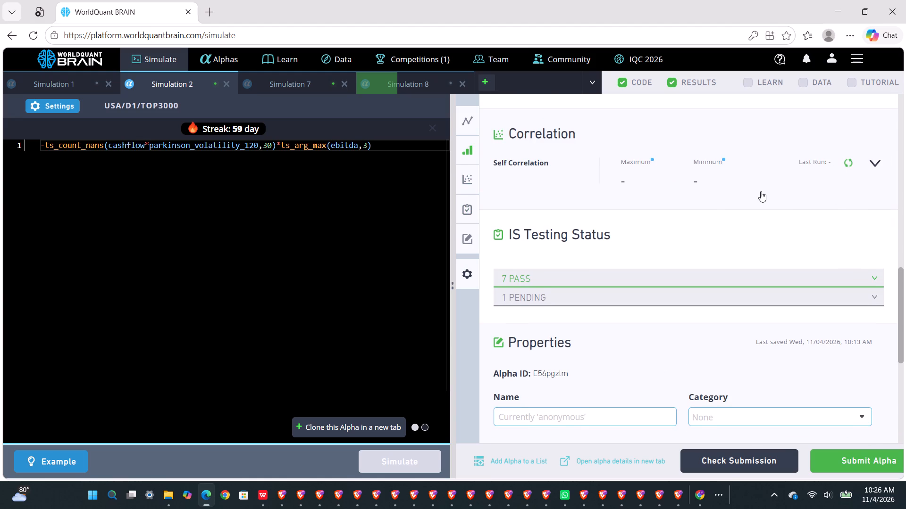
scroll(761, 191, up, 1)
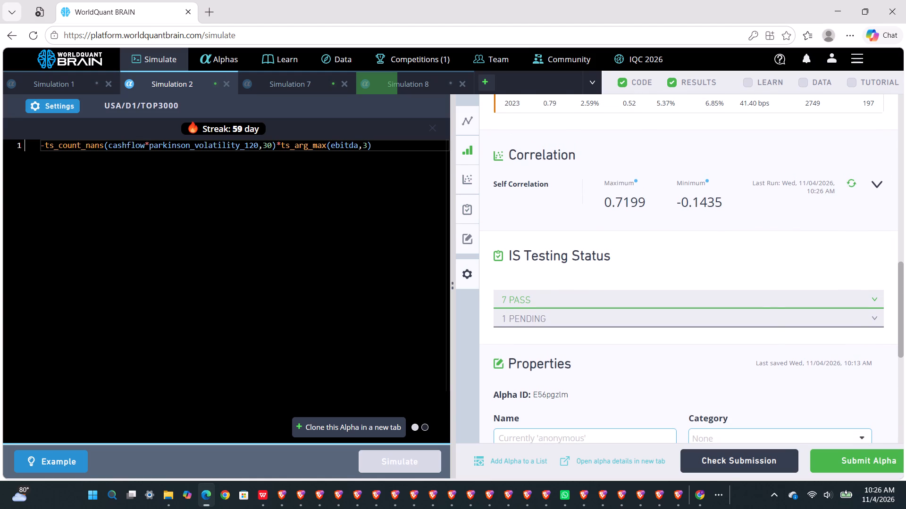
Replace parkinson_volatility_120 with parkinson_volatility_90 in Simulation 2's expression and simulate the alpha.
double_click(201, 149)
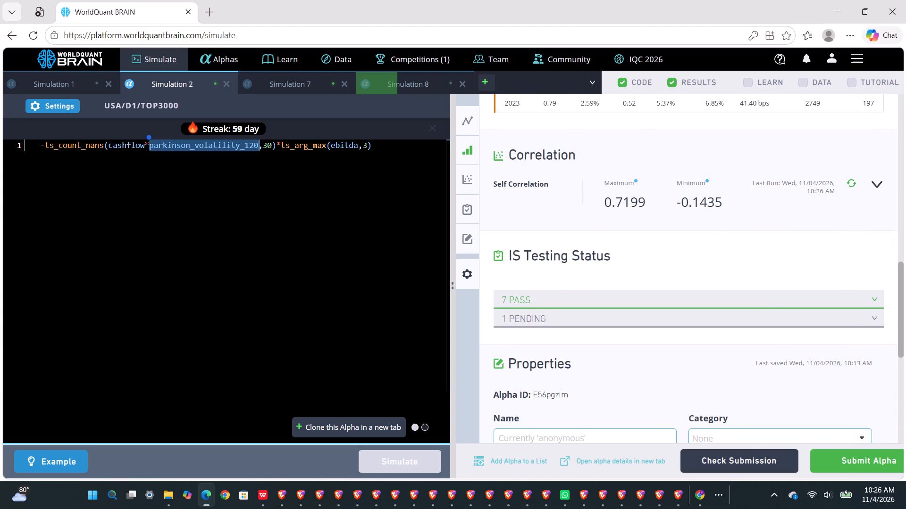
text(pa)
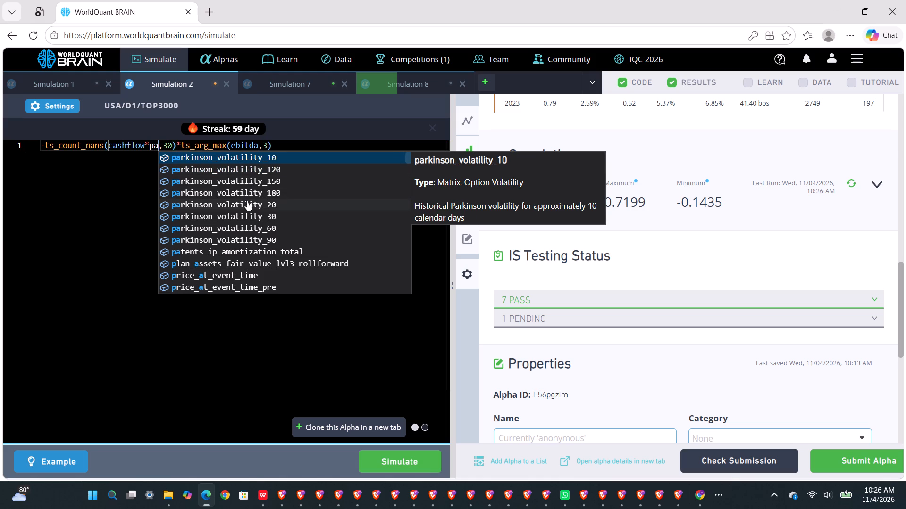
click(253, 236)
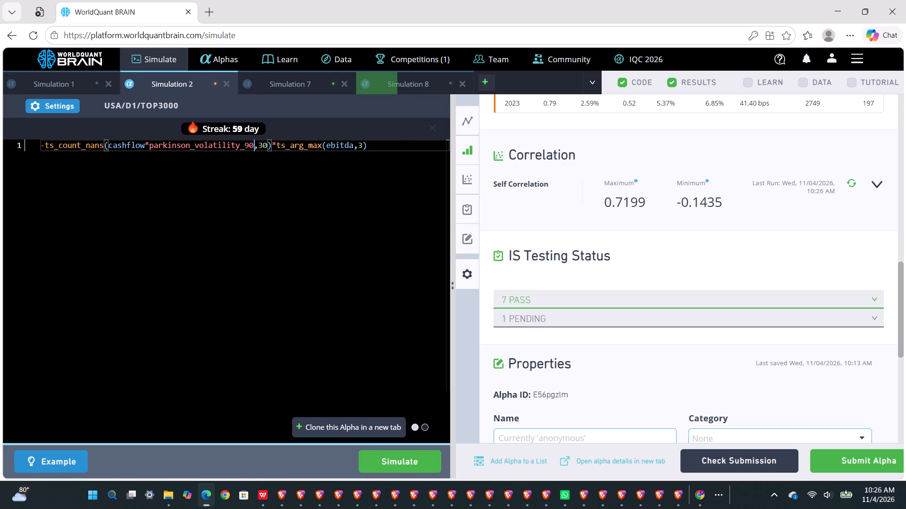
click(381, 464)
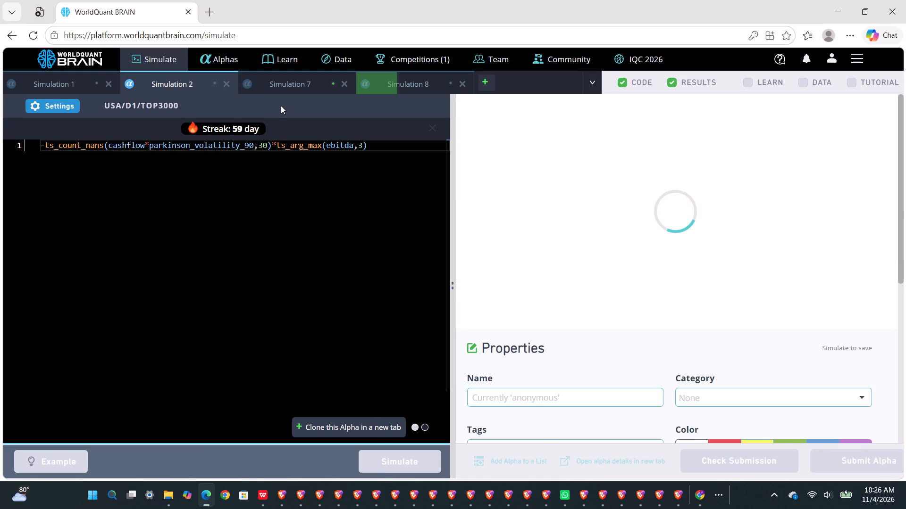
Review Simulation 7's PnL chart, yearly IS summary and failed IS tests.
click(285, 90)
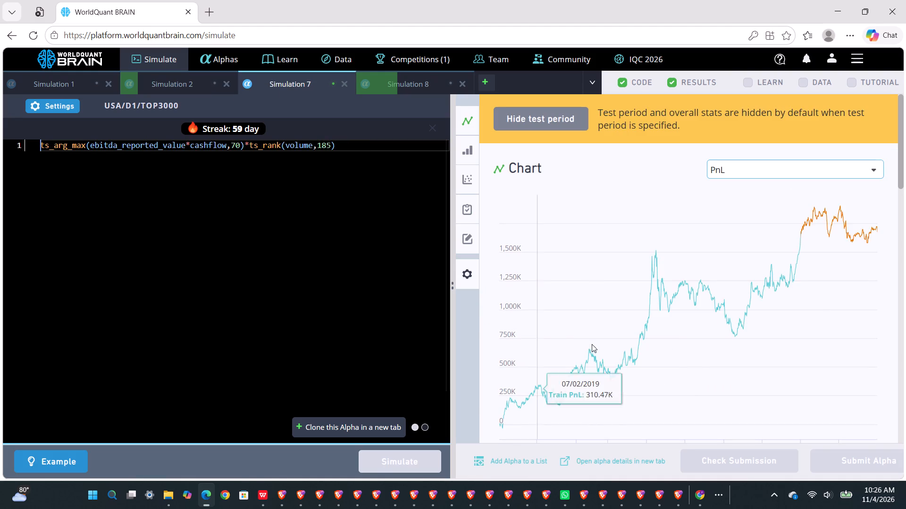
scroll(610, 356, down, 4)
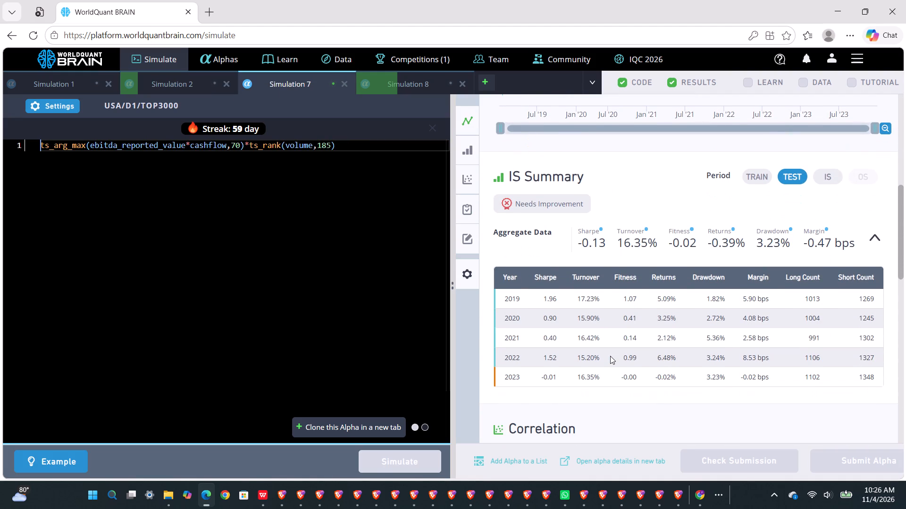
scroll(610, 356, down, 3)
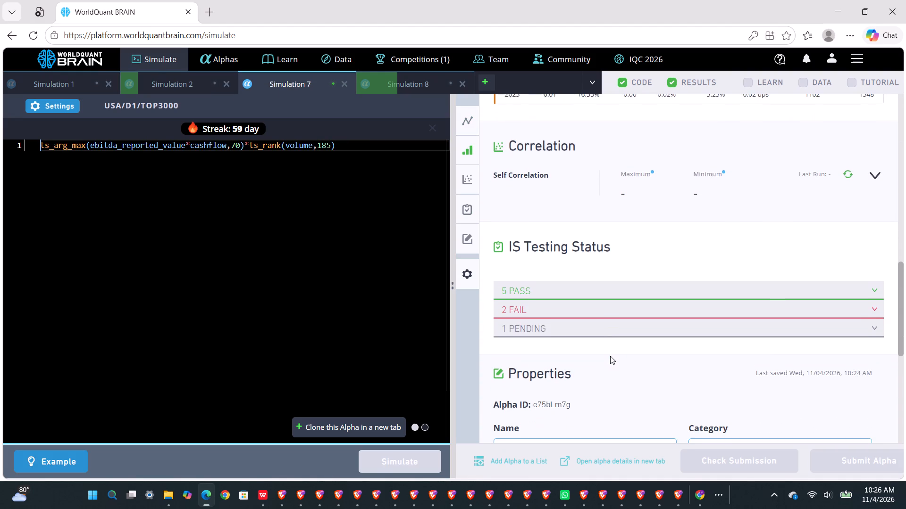
click(579, 312)
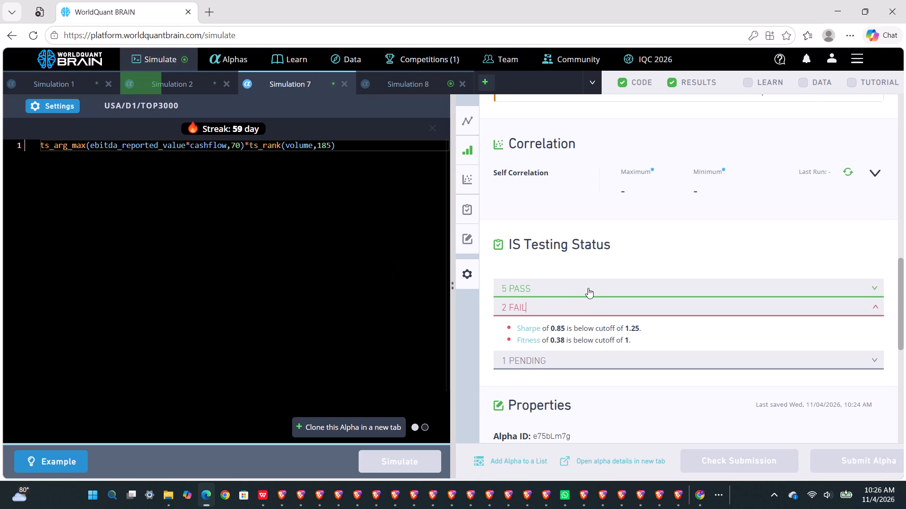
scroll(588, 288, up, 1)
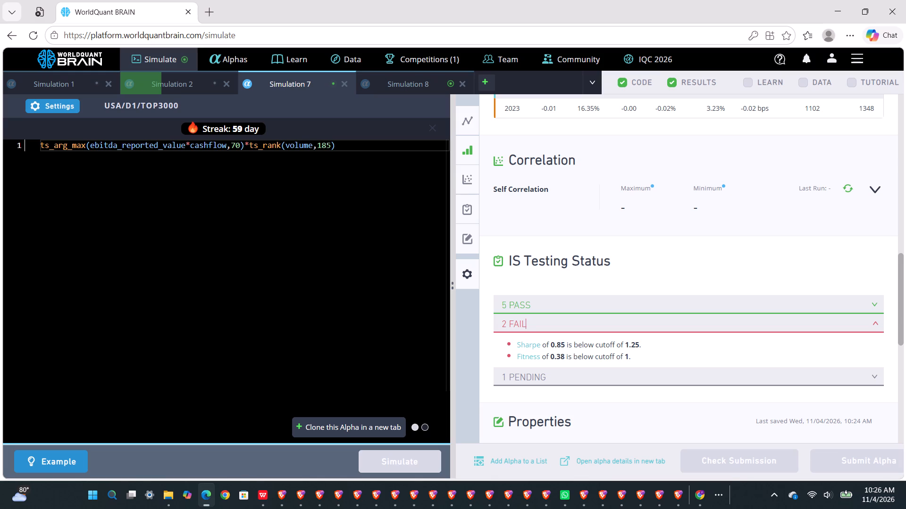
Remove cashflow from the ts_arg_max product in Simulation 7's expression, checking the data fields suggested for "fath" as a replacement.
double_click(207, 143)
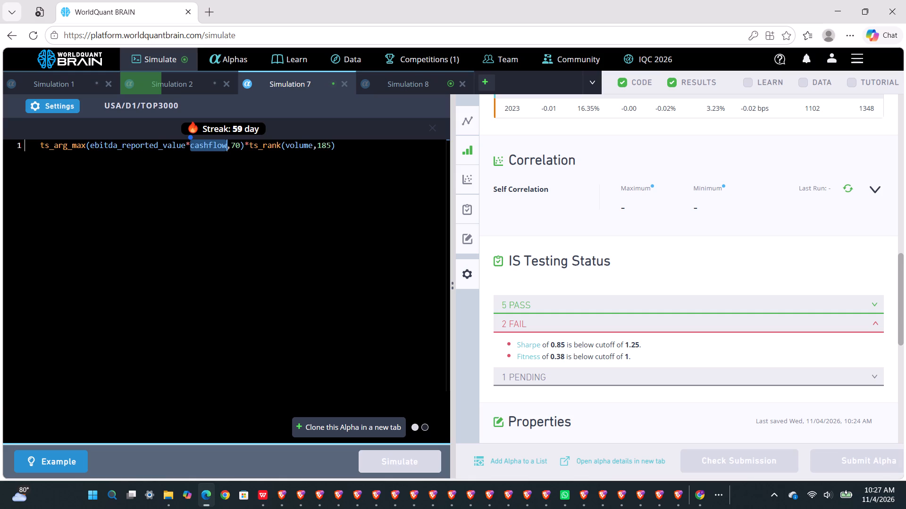
click(210, 147)
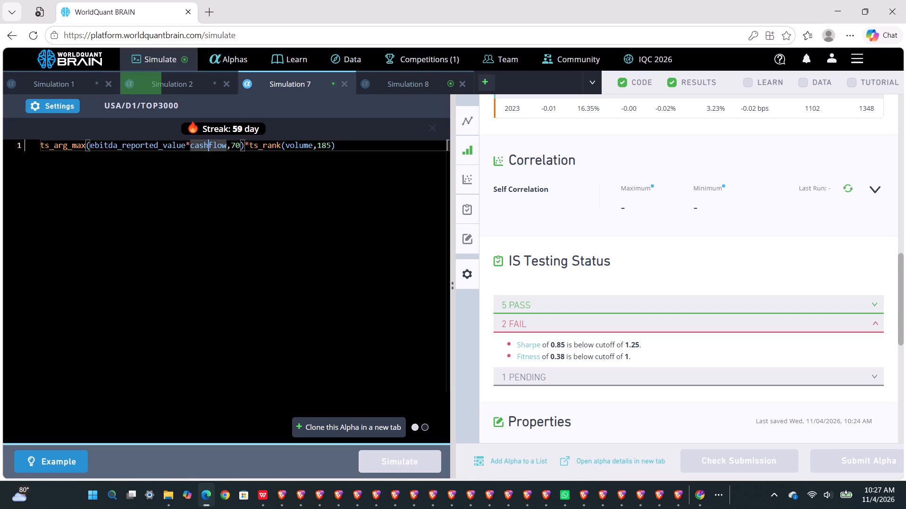
double_click(203, 147)
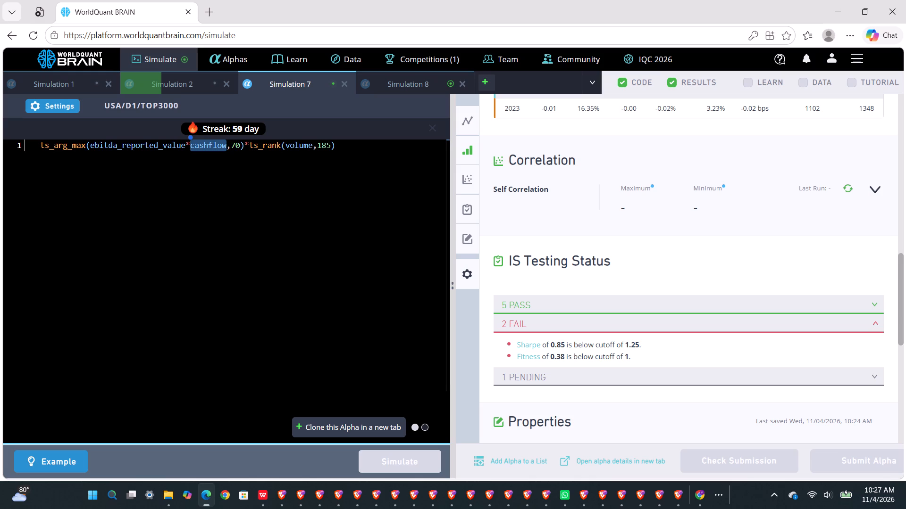
key(f)
key(a)
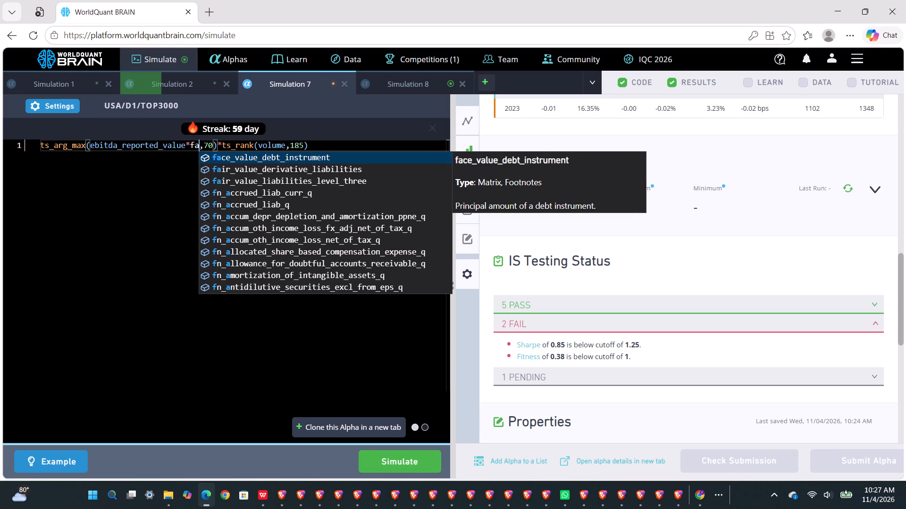
key(t)
key(h)
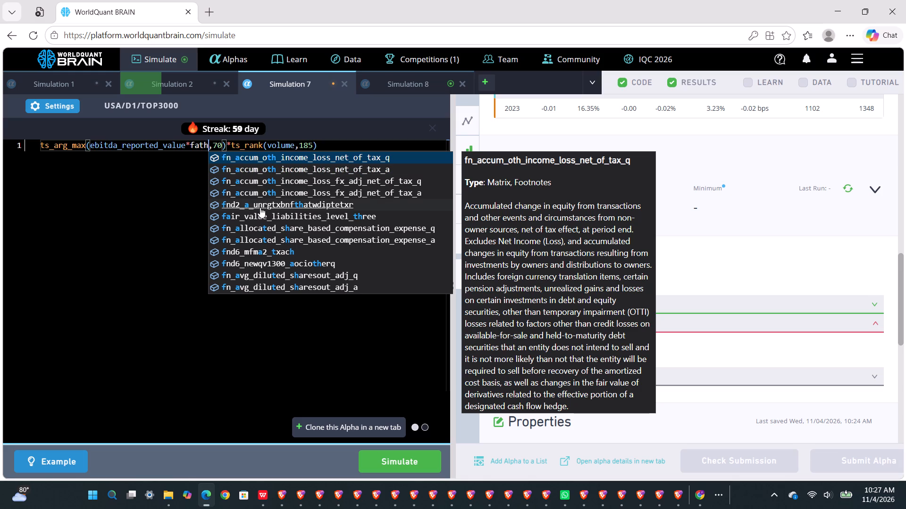
key(BackSpace)
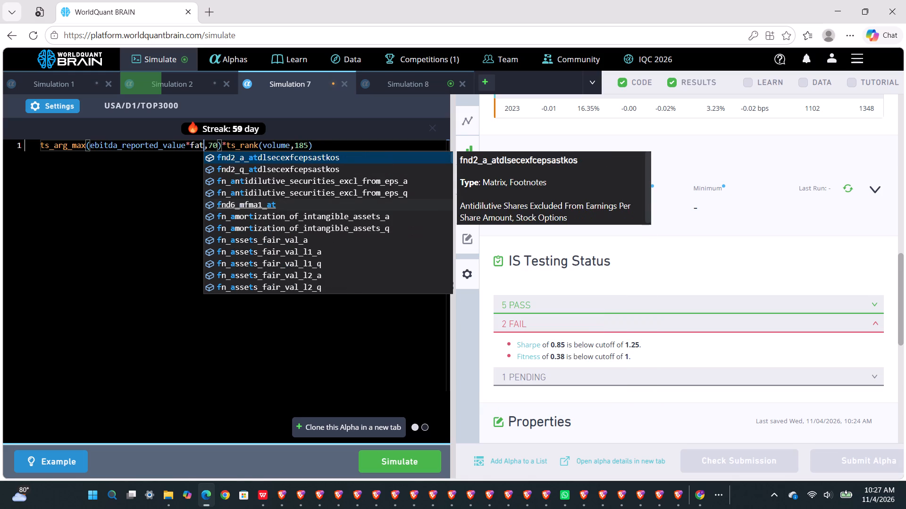
key(BackSpace)
key(BackSpace)
key(BackSpace)
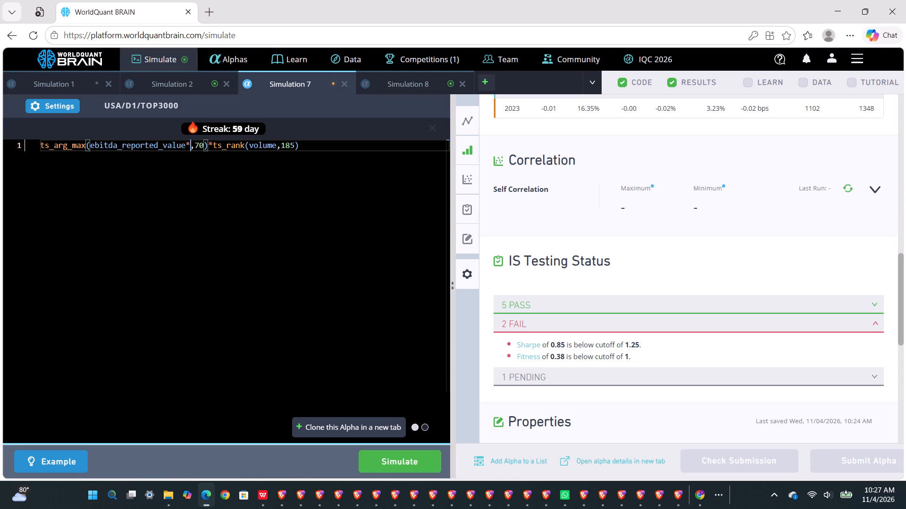
Browse suggested data fields for c, s, de and b as candidates to multiply with ebitda_reported_value.
key(c)
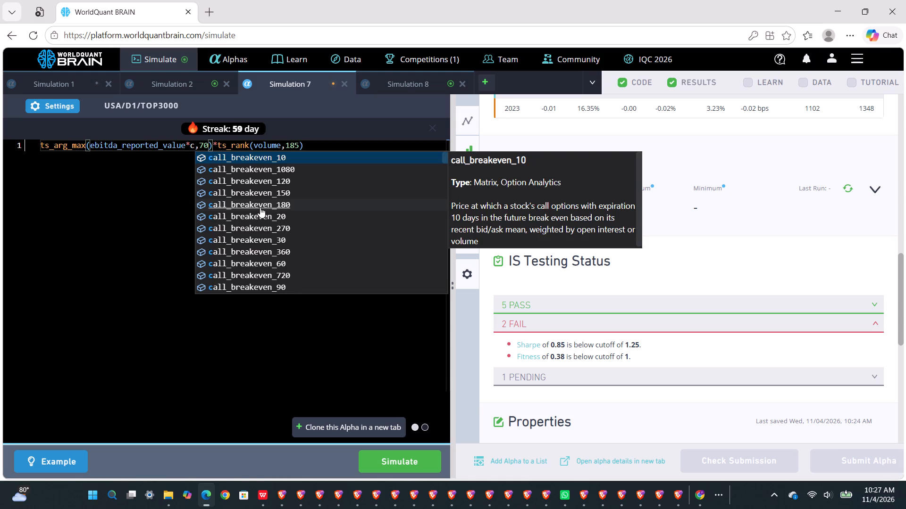
key(BackSpace)
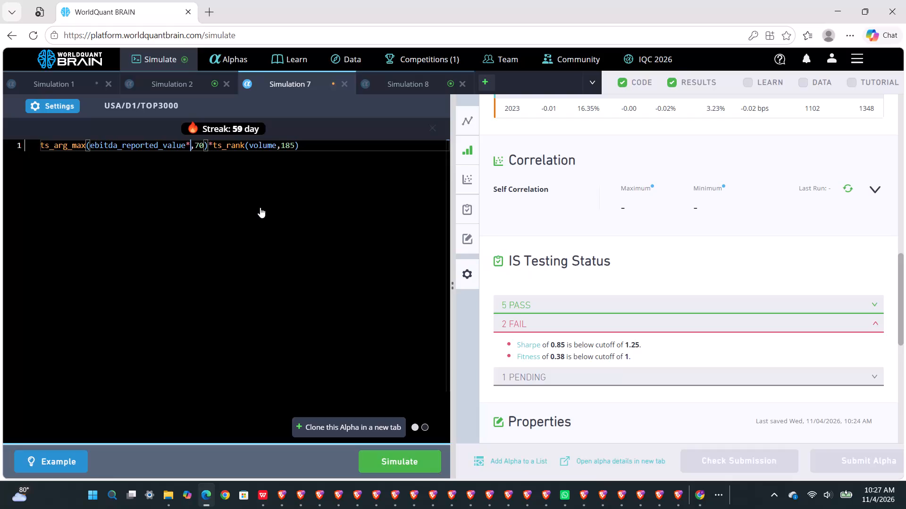
key(s)
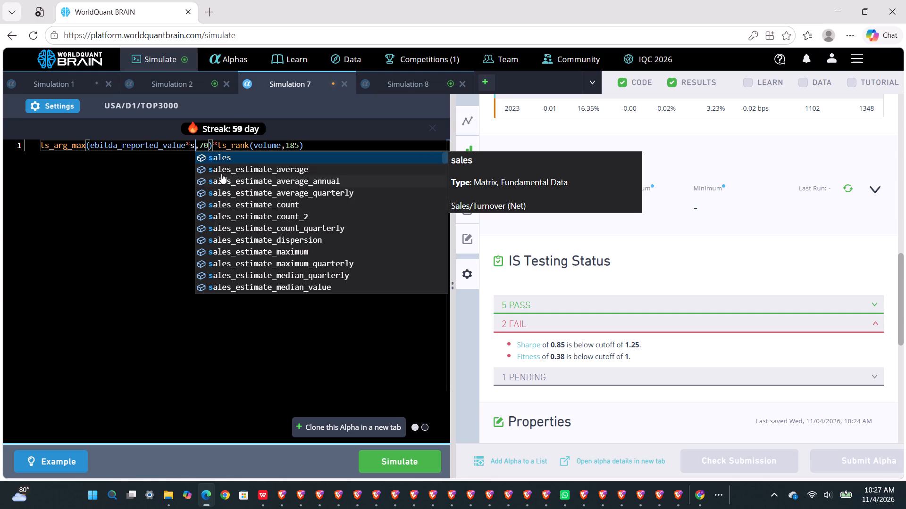
scroll(244, 218, down, 1)
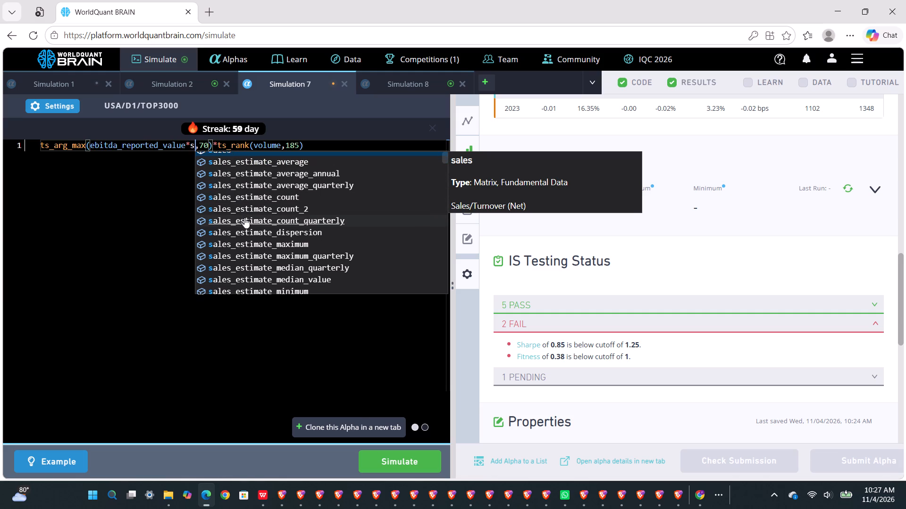
scroll(244, 218, down, 1)
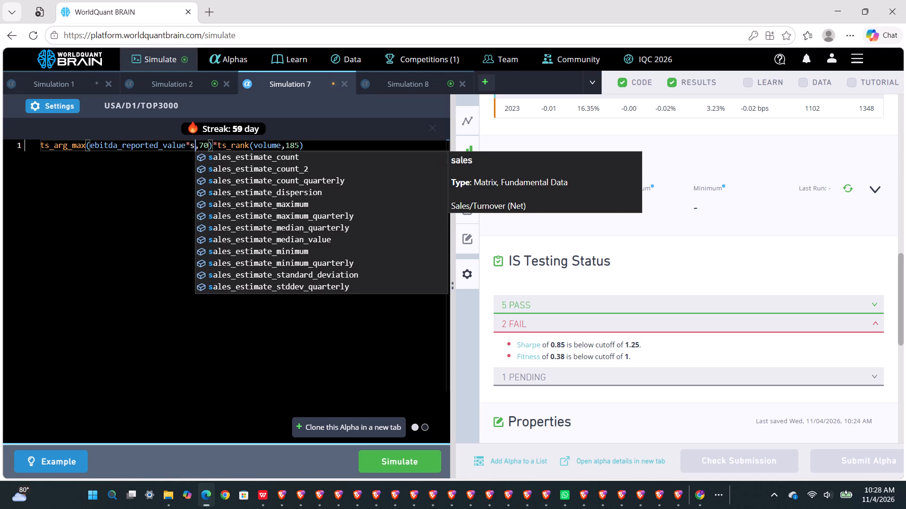
key(BackSpace)
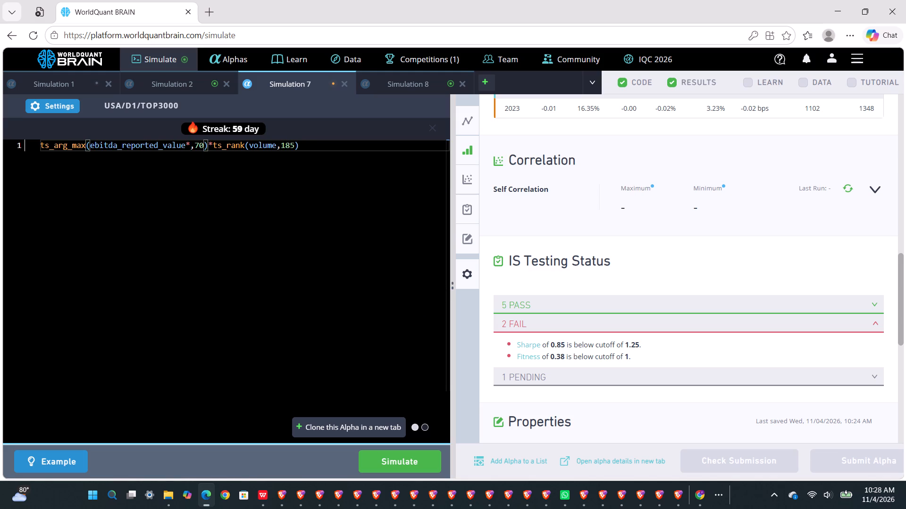
key(d)
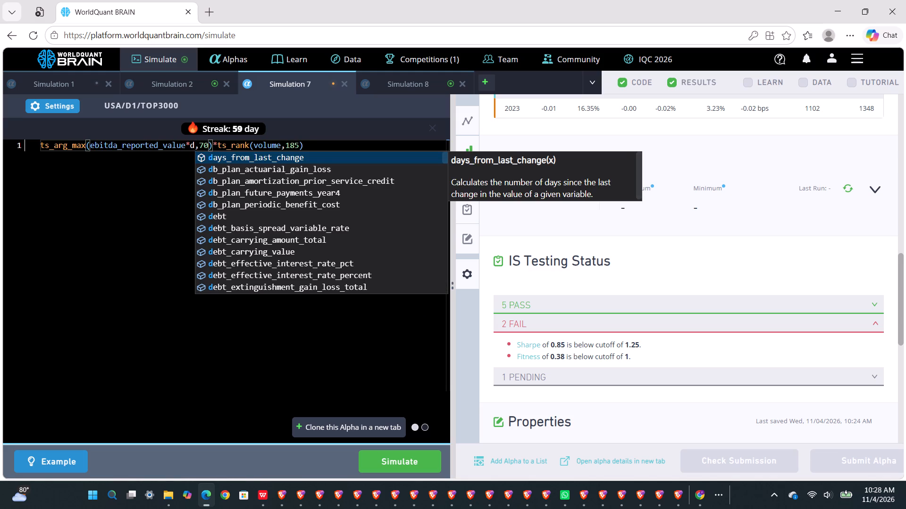
key(e)
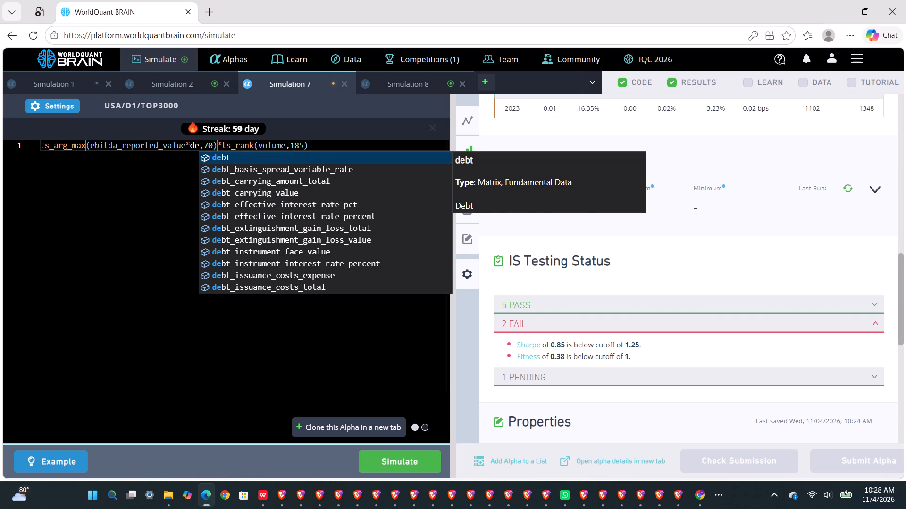
key(BackSpace)
key(BackSpace)
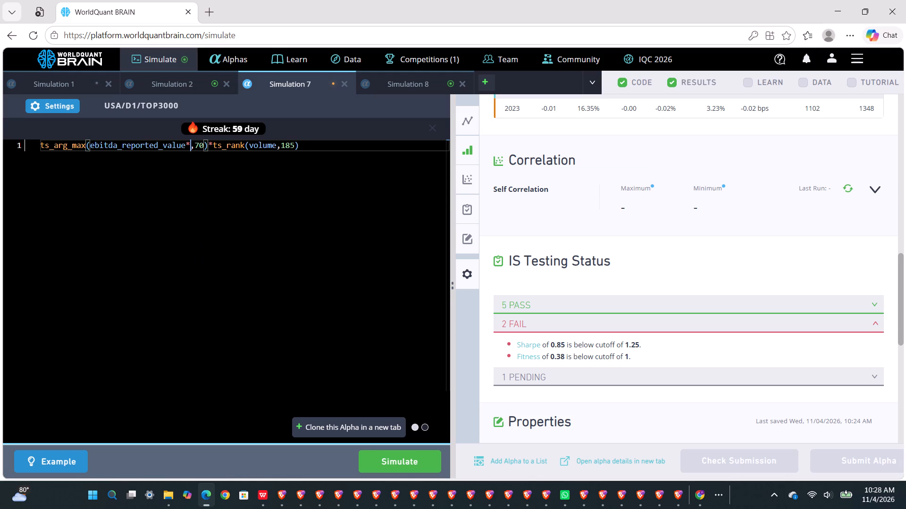
key(b)
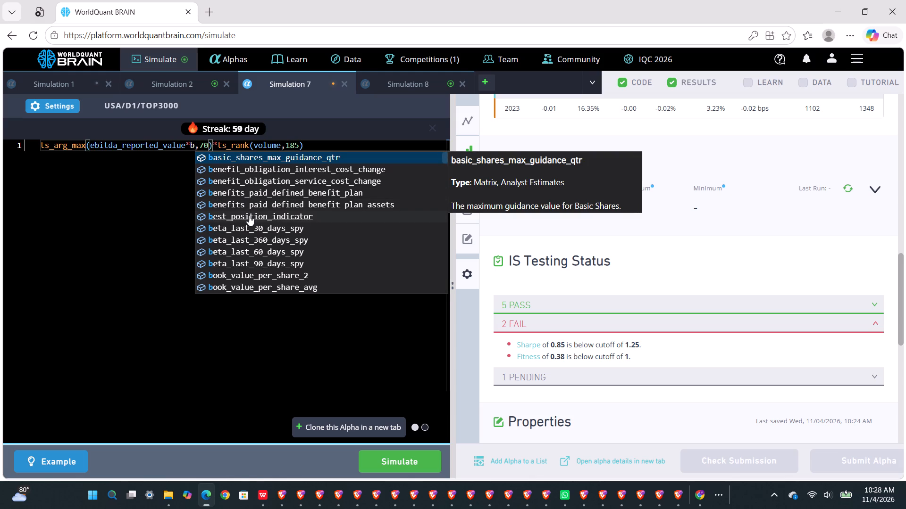
scroll(249, 230, up, 1)
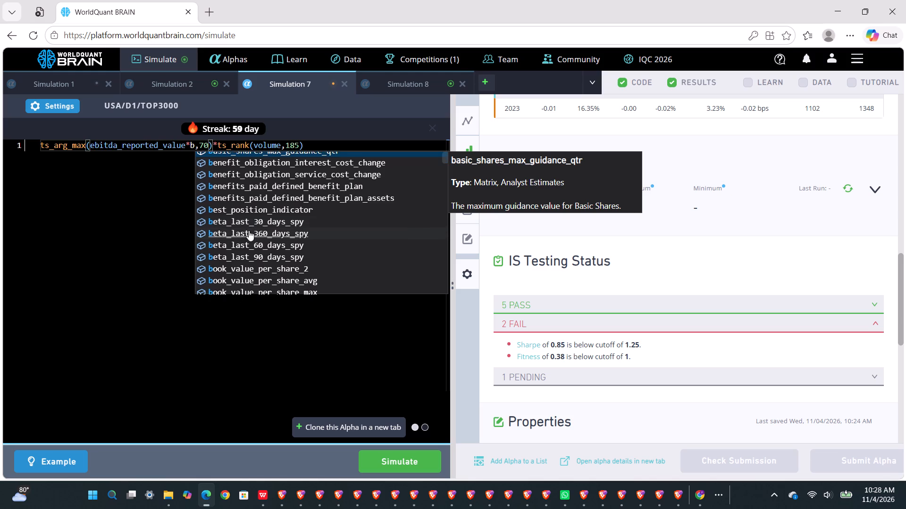
scroll(249, 230, up, 1)
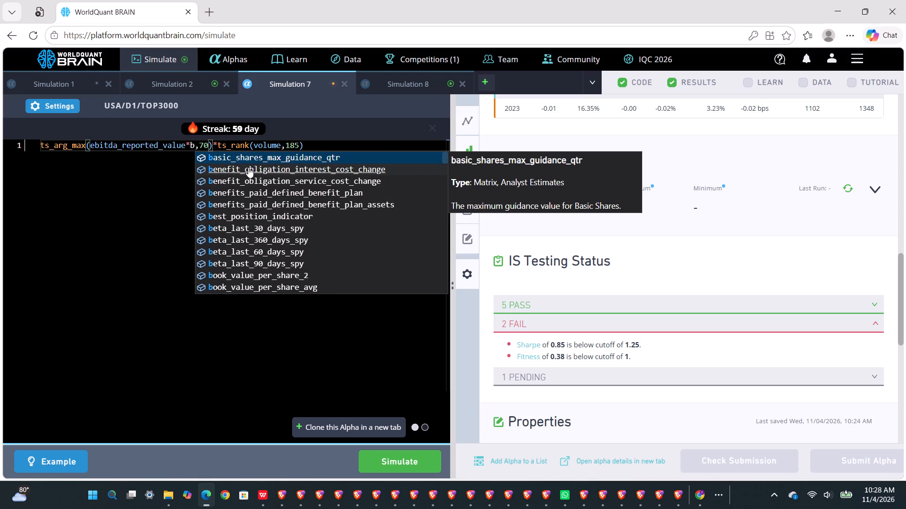
scroll(258, 210, down, 1)
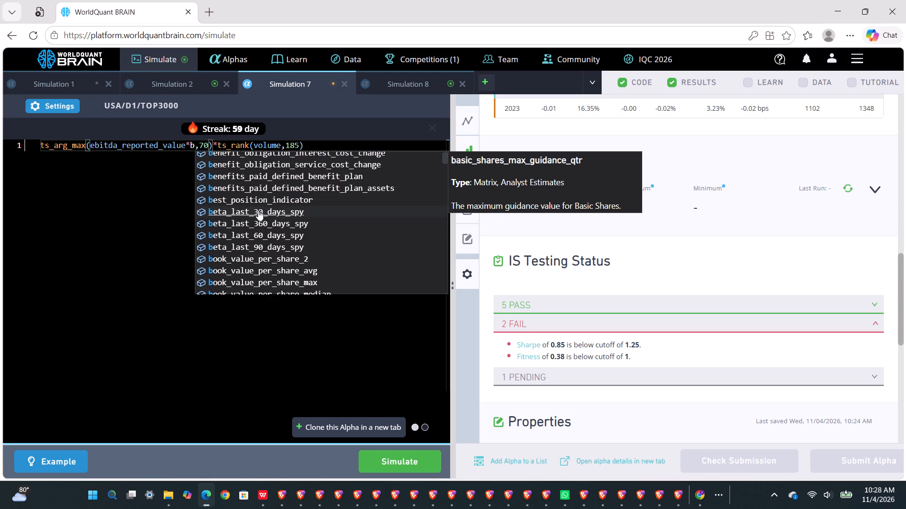
scroll(258, 210, down, 2)
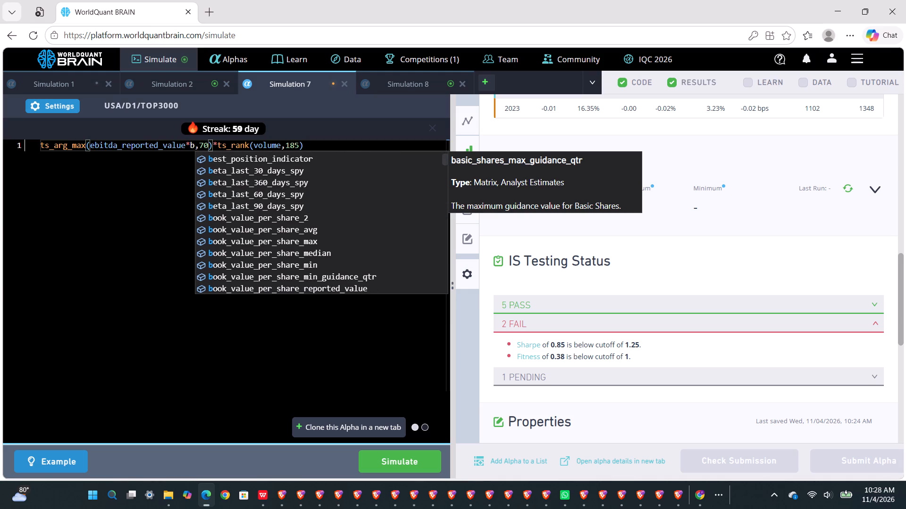
key(BackSpace)
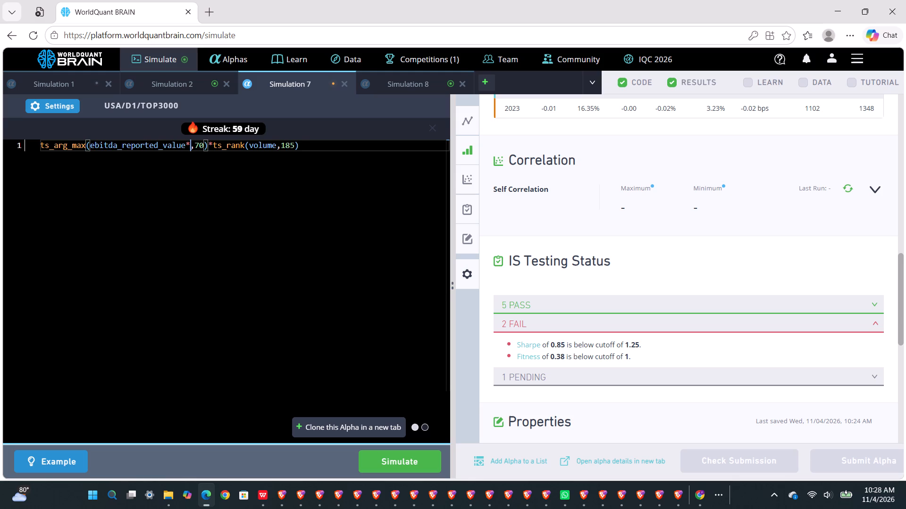
Look up fields matching "swe", insert max_software_useful_life as the multiplier of ebitda_reported_value in Simulation 7, and simulate the alpha.
key(s)
key(w)
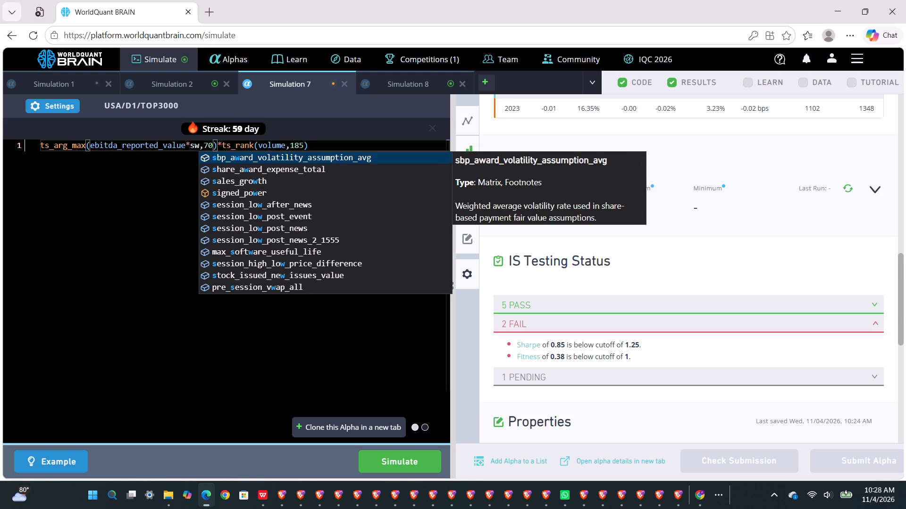
key(BackSpace)
text(we)
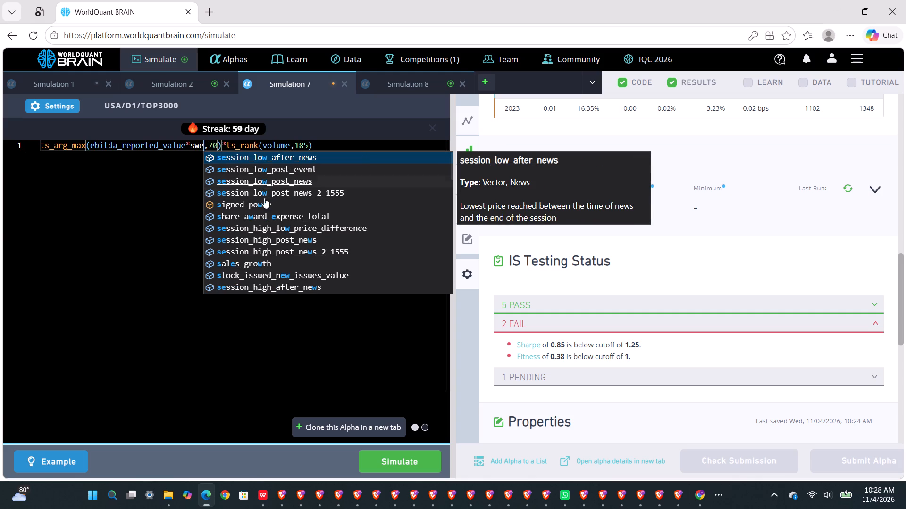
scroll(263, 279, down, 1)
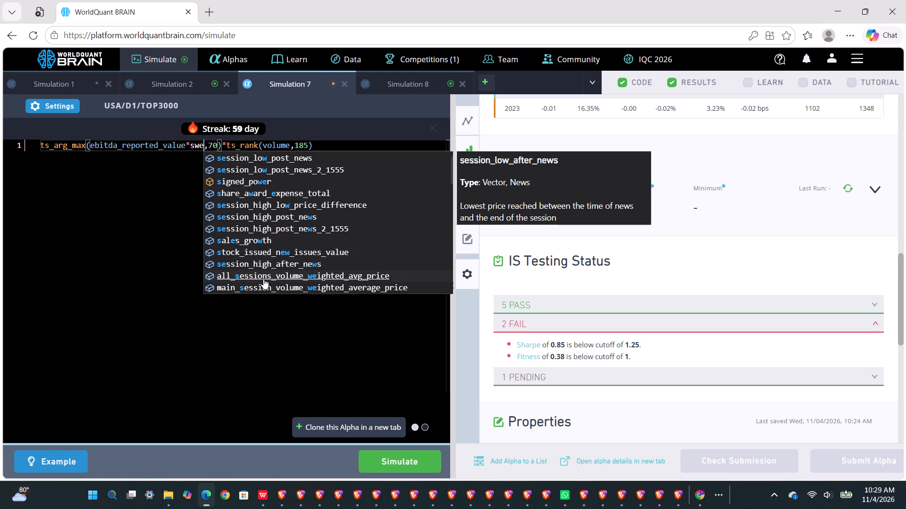
scroll(263, 279, down, 4)
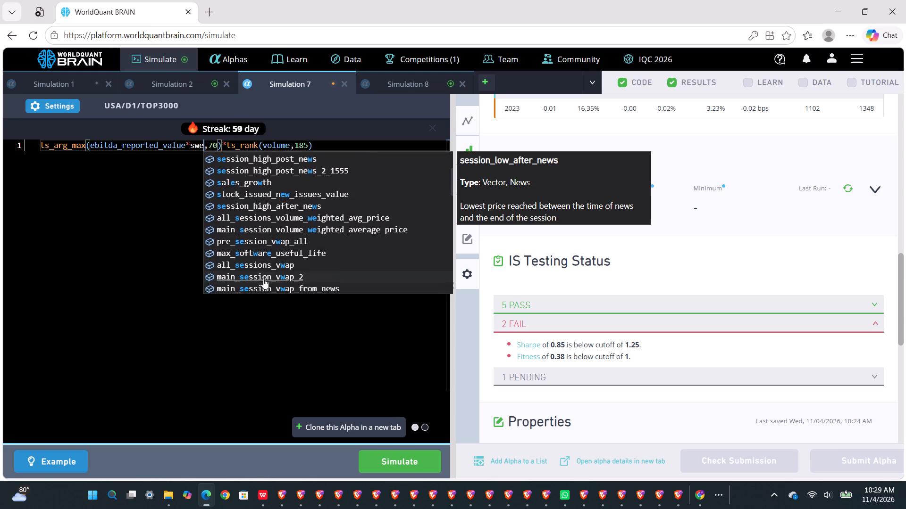
scroll(263, 279, down, 1)
scroll(263, 279, up, 4)
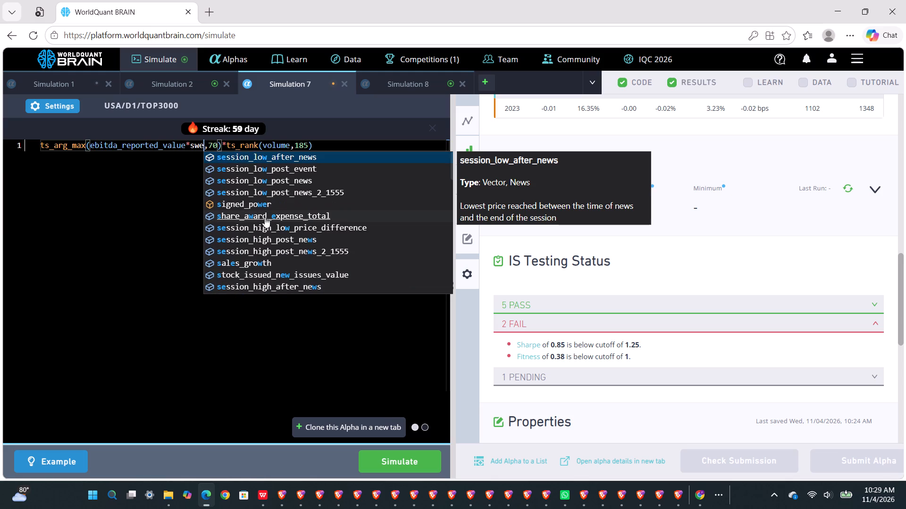
scroll(265, 217, down, 1)
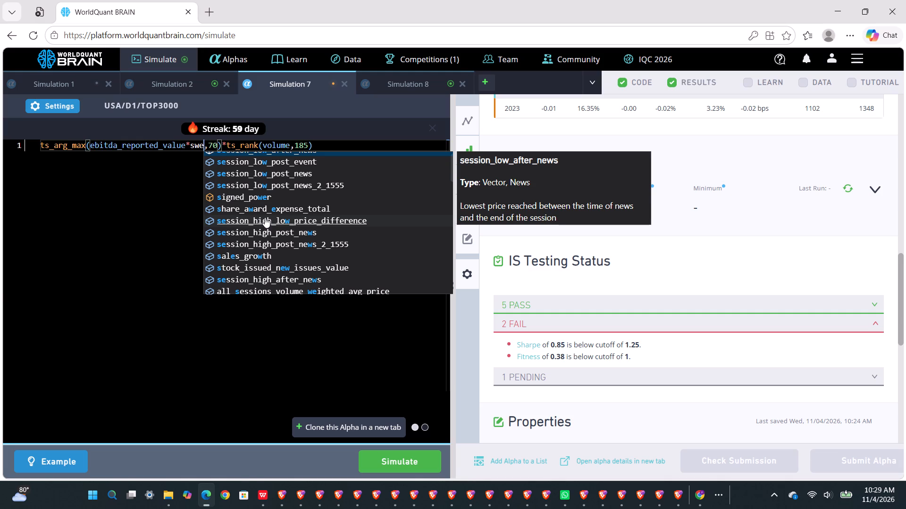
scroll(270, 200, down, 1)
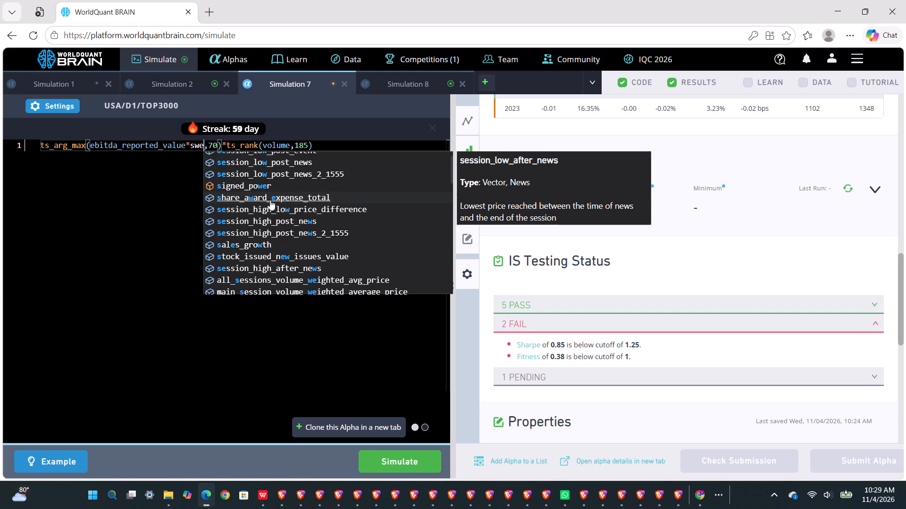
scroll(270, 200, down, 1)
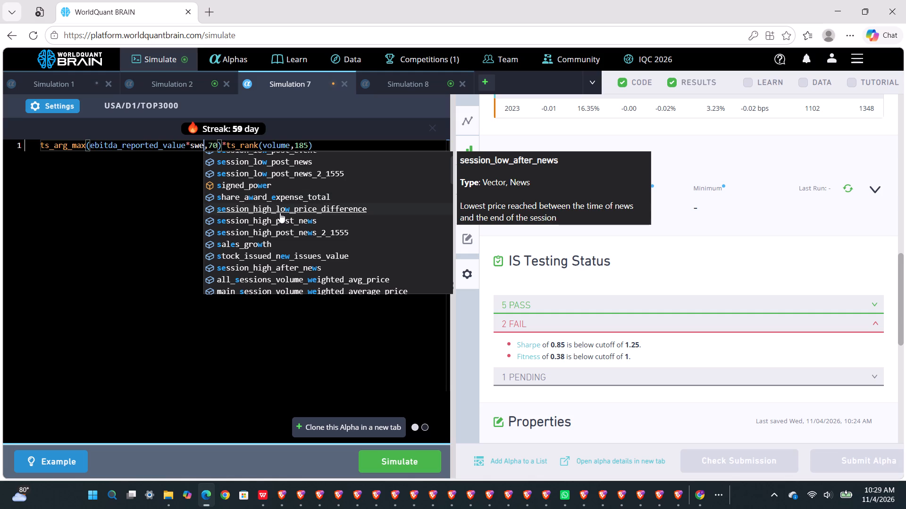
scroll(280, 213, down, 3)
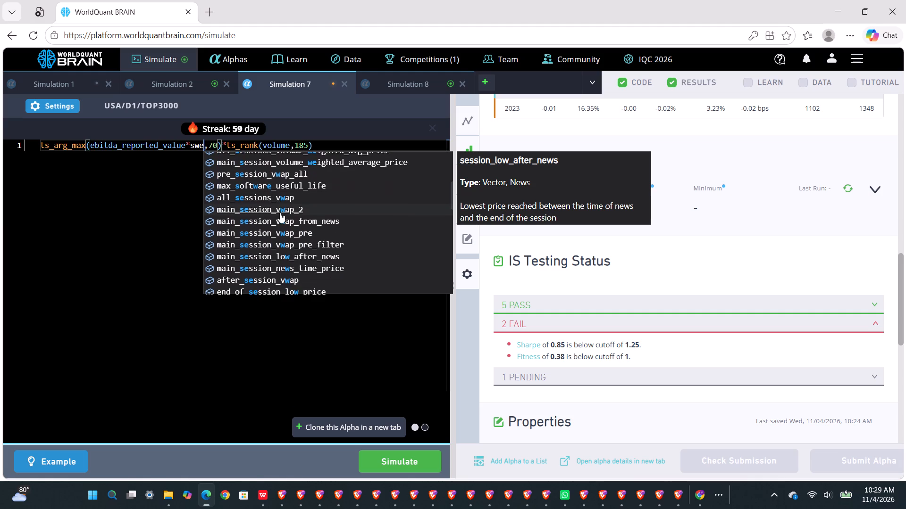
scroll(280, 213, up, 1)
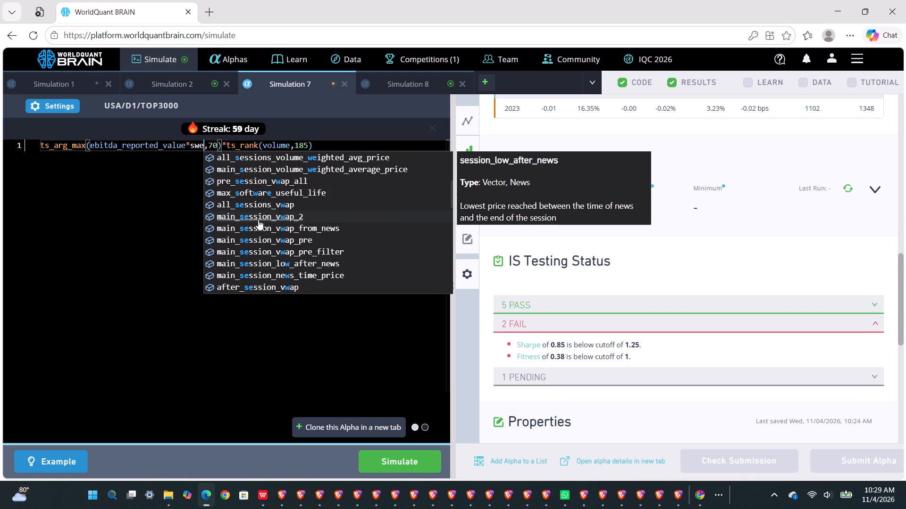
click(260, 192)
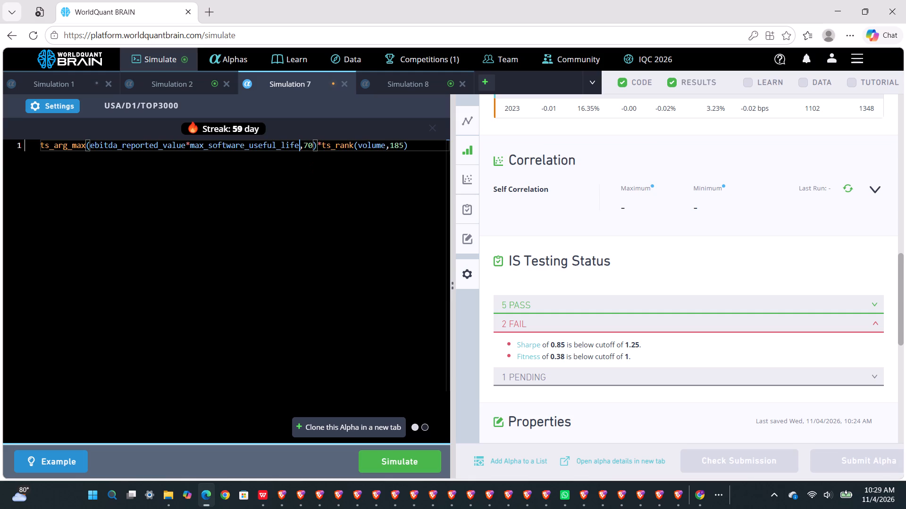
click(389, 466)
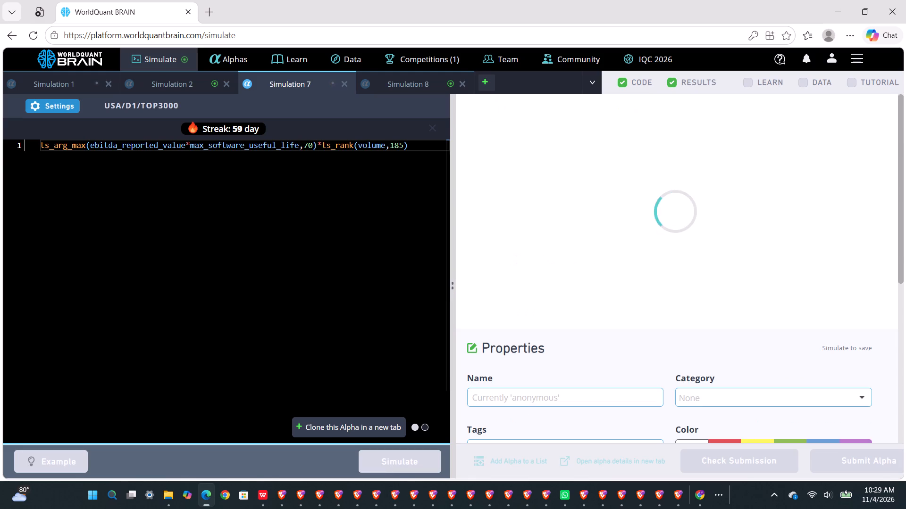
Reveal Simulation 2's test period and review its PnL chart, yearly IS summary, IS testing status and properties.
click(178, 80)
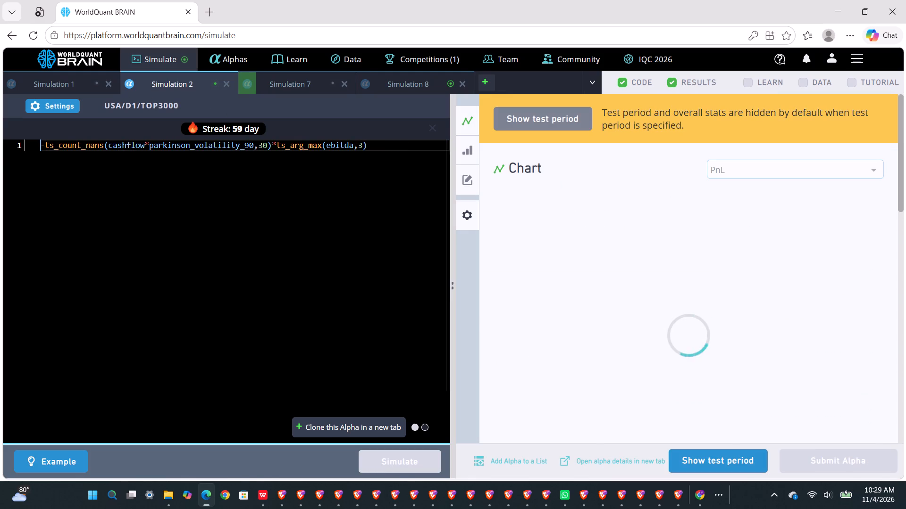
click(687, 461)
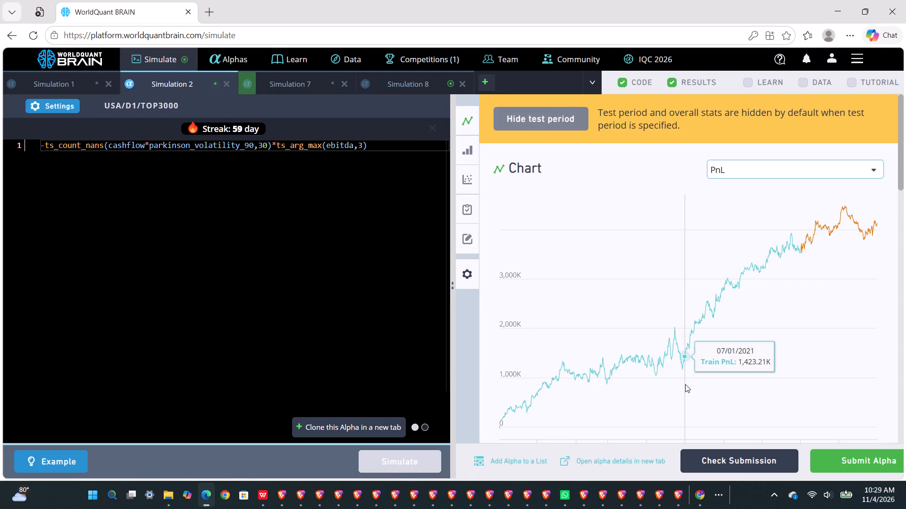
scroll(685, 384, down, 6)
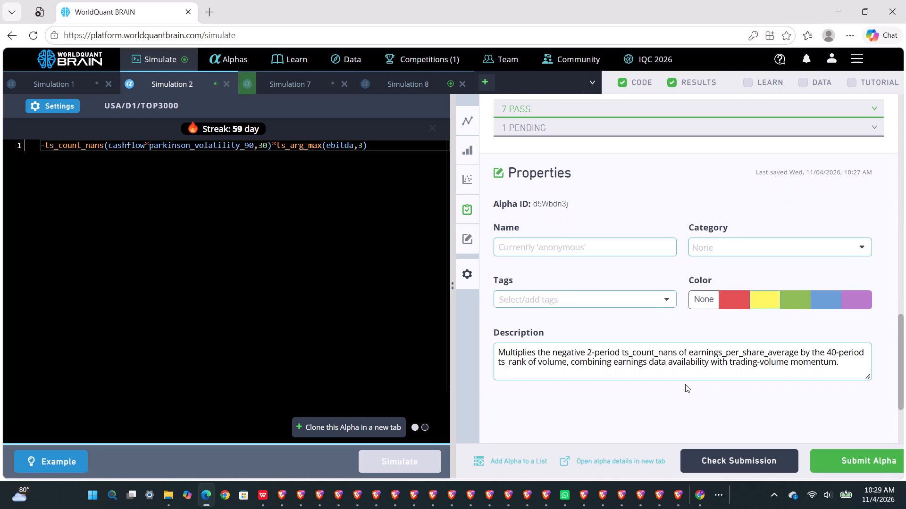
scroll(685, 384, right, 1)
scroll(685, 384, up, 1)
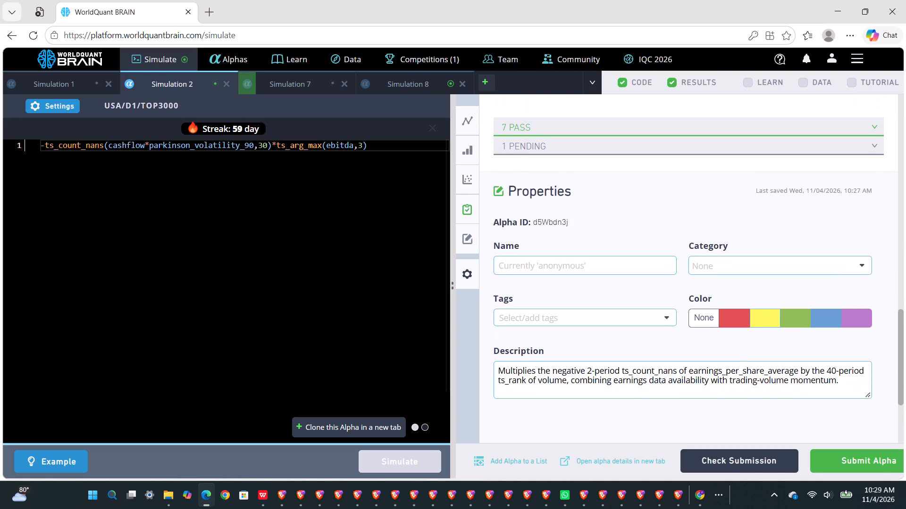
scroll(685, 384, up, 1)
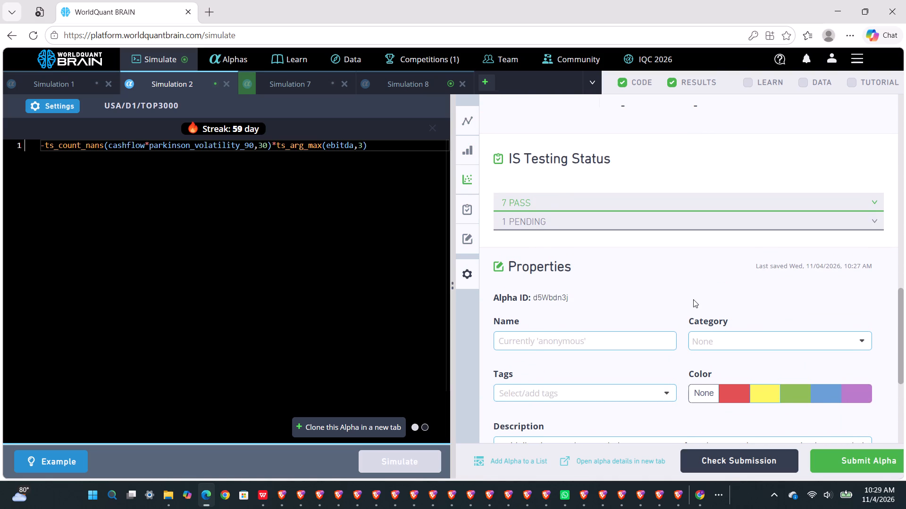
scroll(642, 235, down, 2)
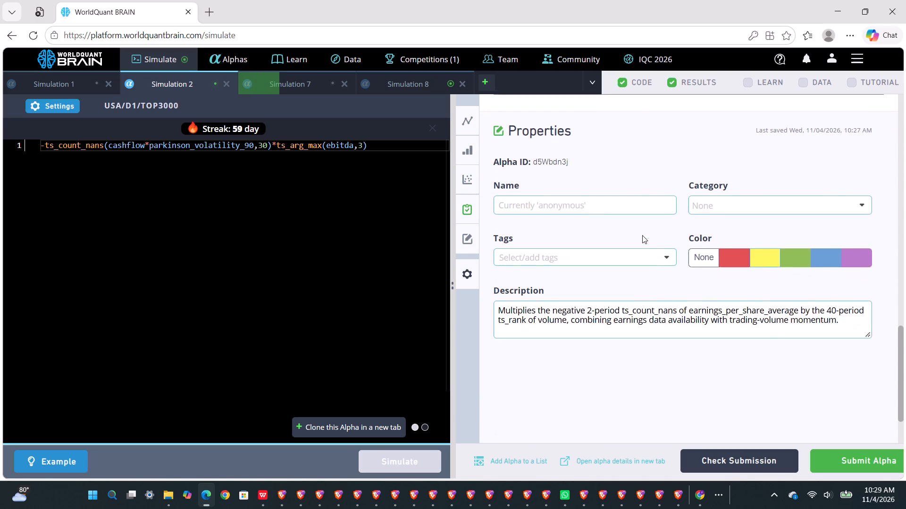
scroll(642, 235, down, 1)
scroll(642, 235, up, 5)
scroll(642, 235, down, 2)
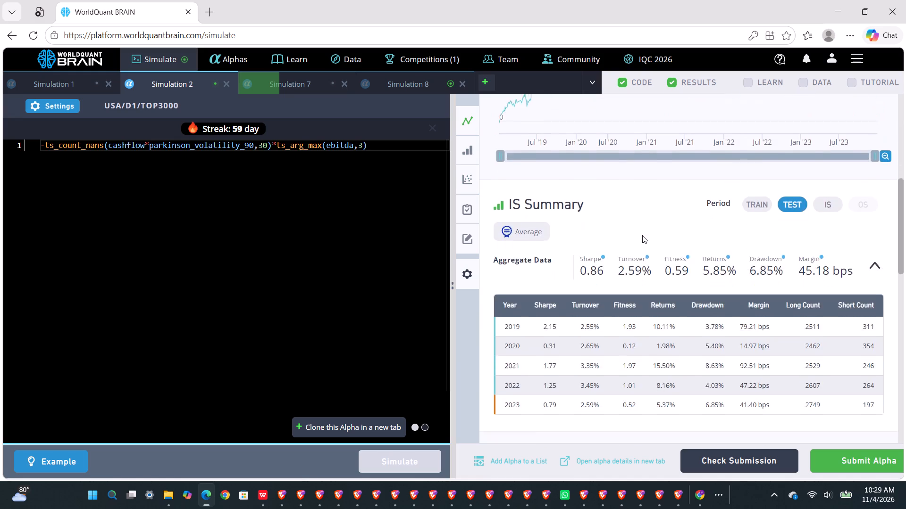
scroll(642, 235, down, 1)
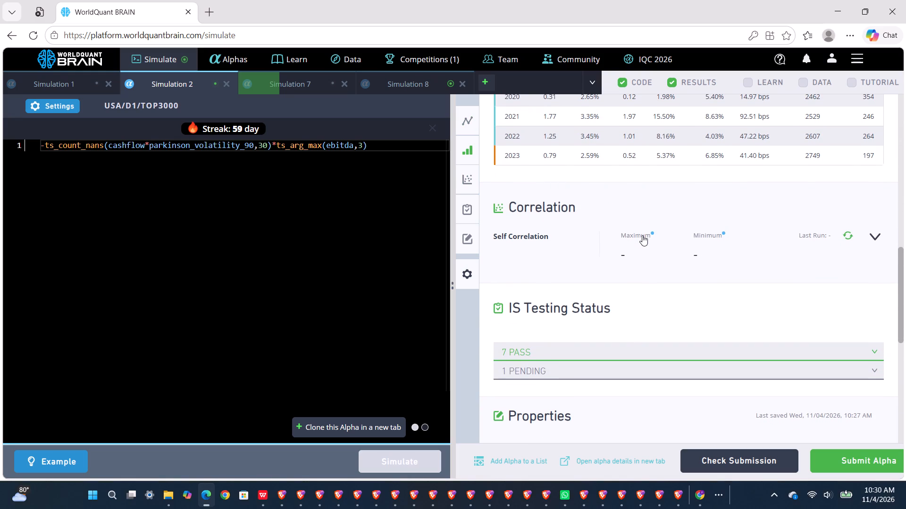
scroll(642, 235, down, 1)
Run the self-correlation check on Simulation 2's alpha.
scroll(642, 235, down, 2)
scroll(642, 235, up, 1)
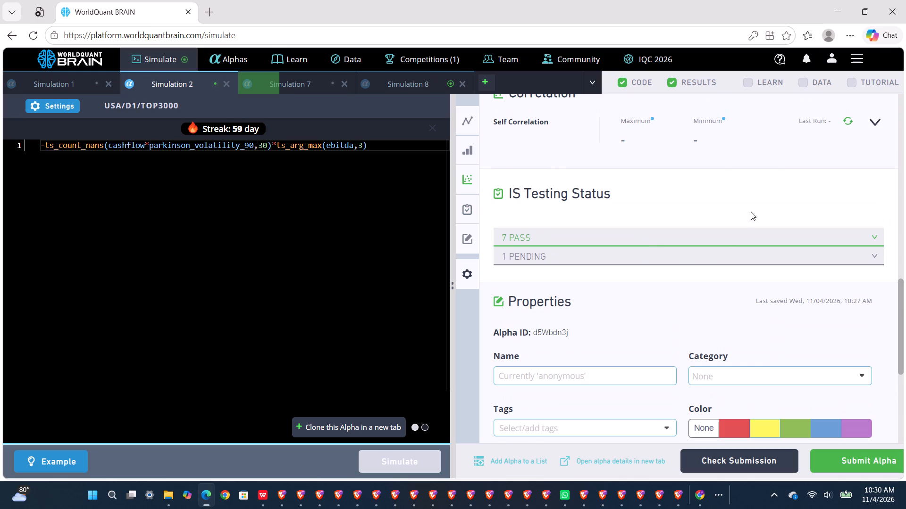
click(847, 123)
scroll(749, 166, up, 1)
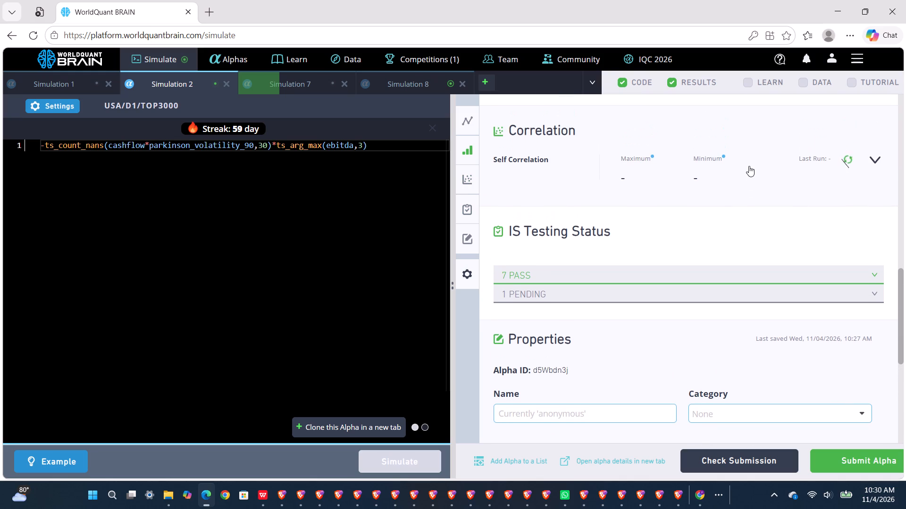
scroll(749, 166, up, 1)
scroll(710, 182, up, 1)
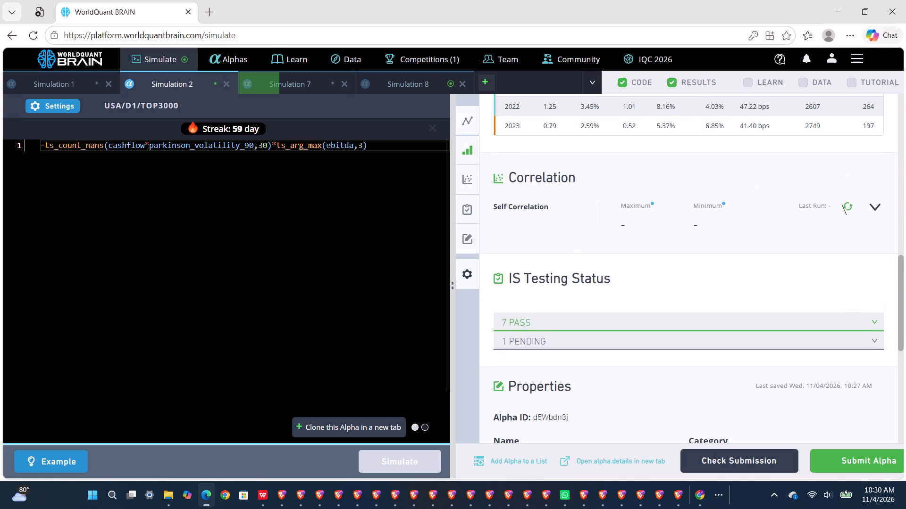
Set the ts_count_nans window in Simulation 2's expression to 10 and simulate the alpha.
click(265, 150)
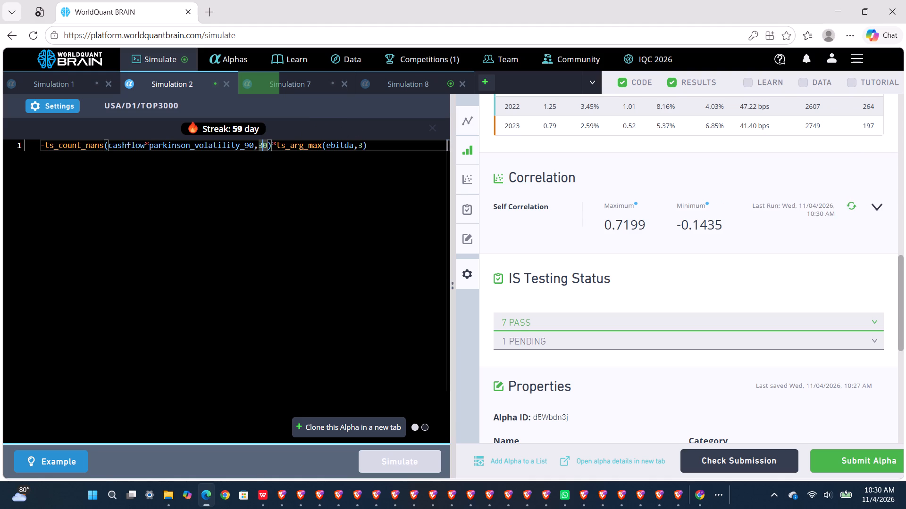
key(BackSpace)
key(1)
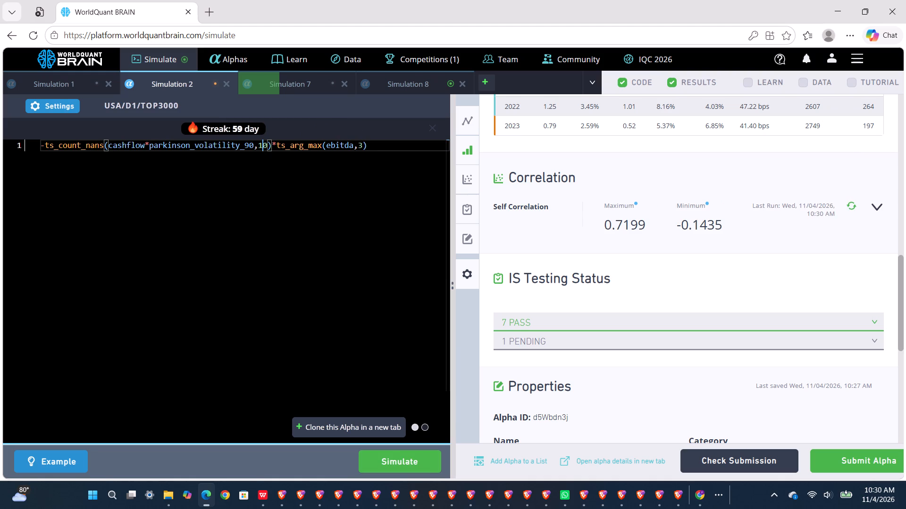
click(417, 462)
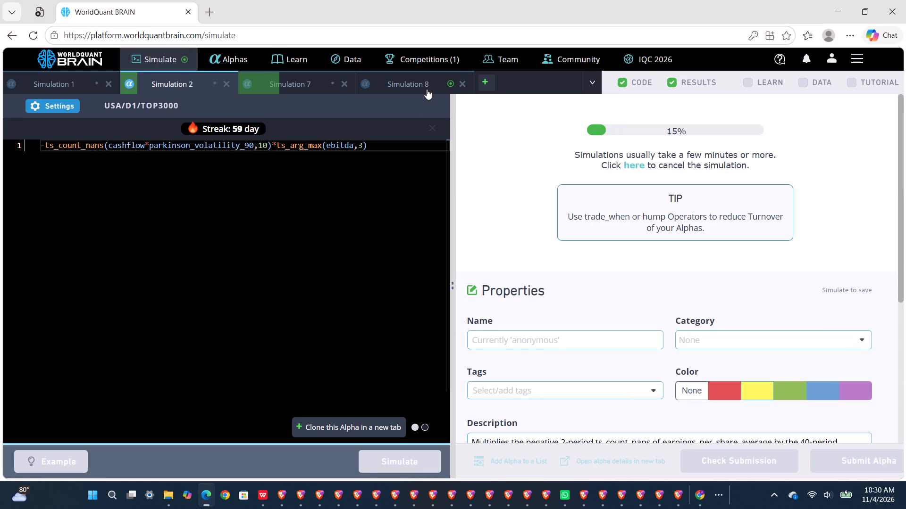
Reveal Simulation 8's test period and review its PnL chart and the details of its failed IS test.
click(427, 89)
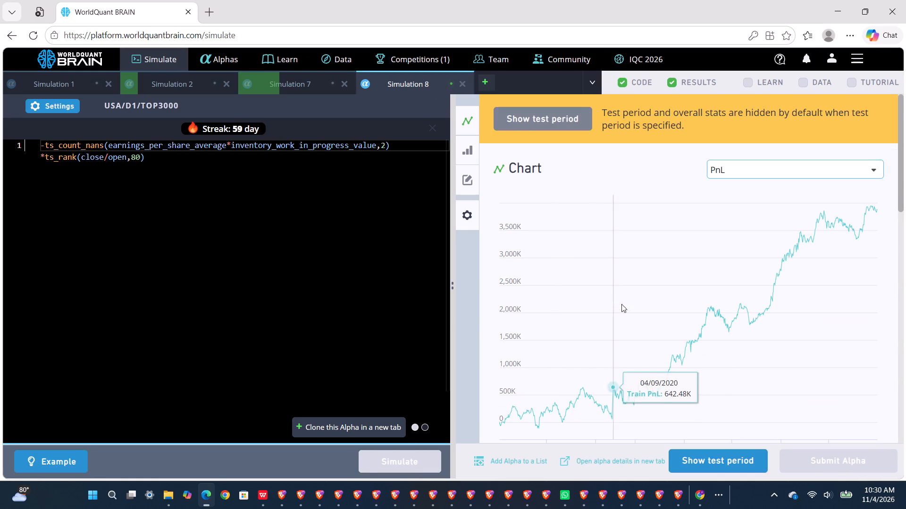
click(700, 459)
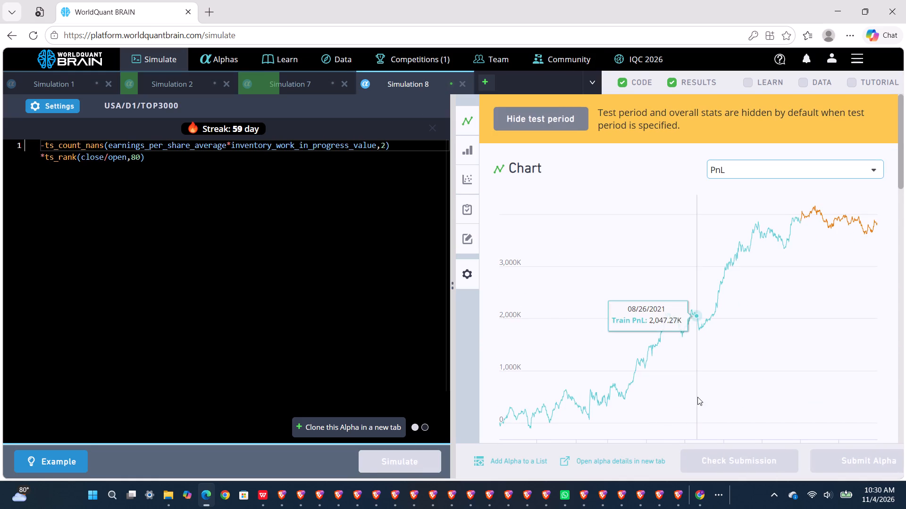
scroll(697, 397, down, 4)
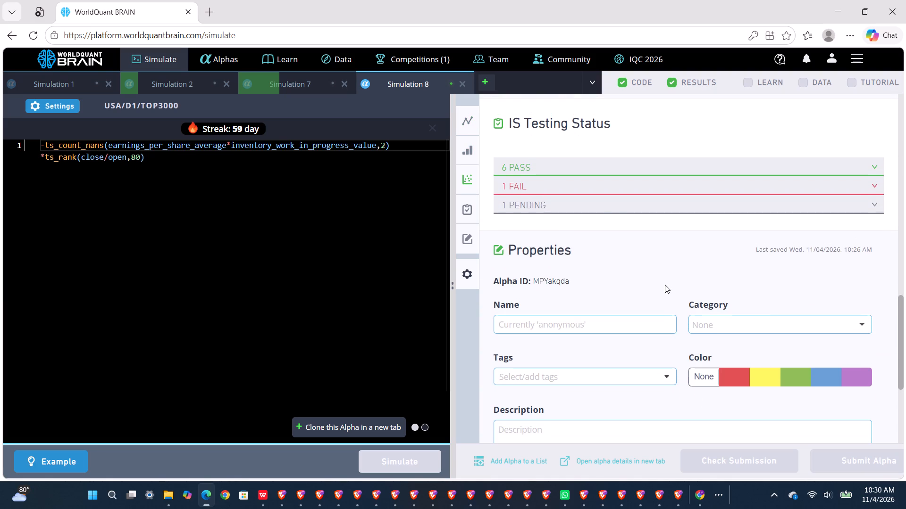
click(589, 188)
scroll(589, 188, up, 2)
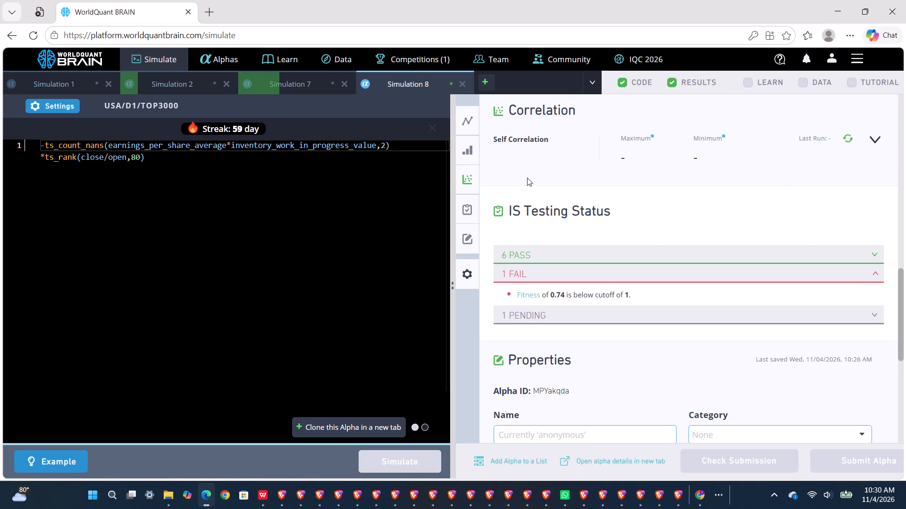
scroll(506, 178, left, 1)
Set the ts_rank(close/open) window in Simulation 8's expression to 30 and simulate the alpha.
click(134, 160)
key(BackSpace)
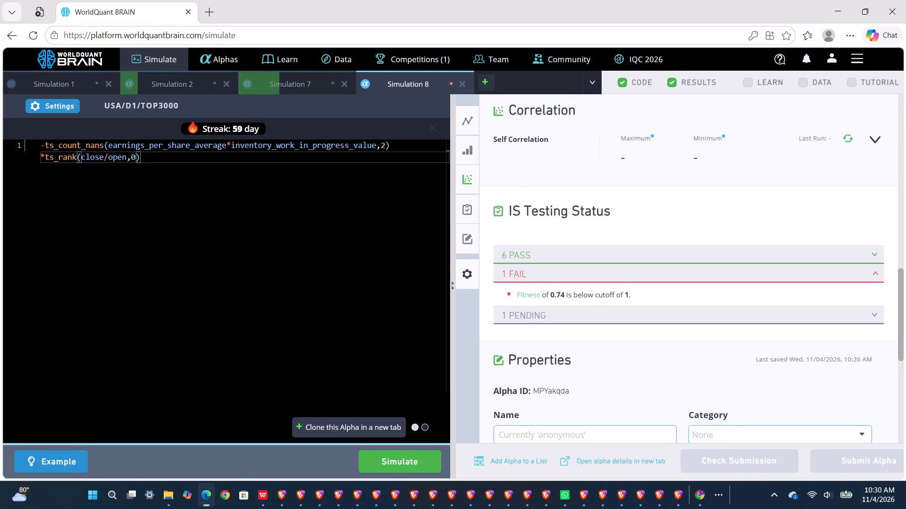
key(3)
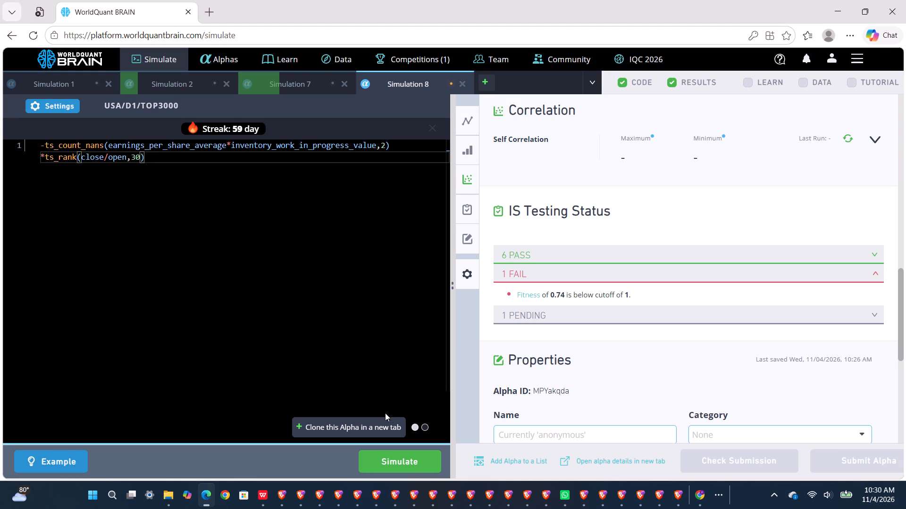
click(399, 454)
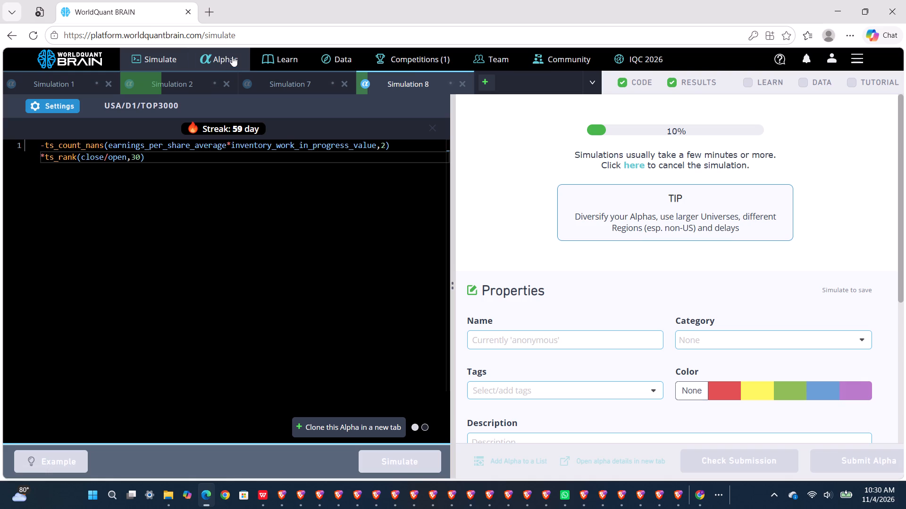
Reveal Simulation 7's test period and review its PnL chart, IS summary and IS testing status.
click(296, 90)
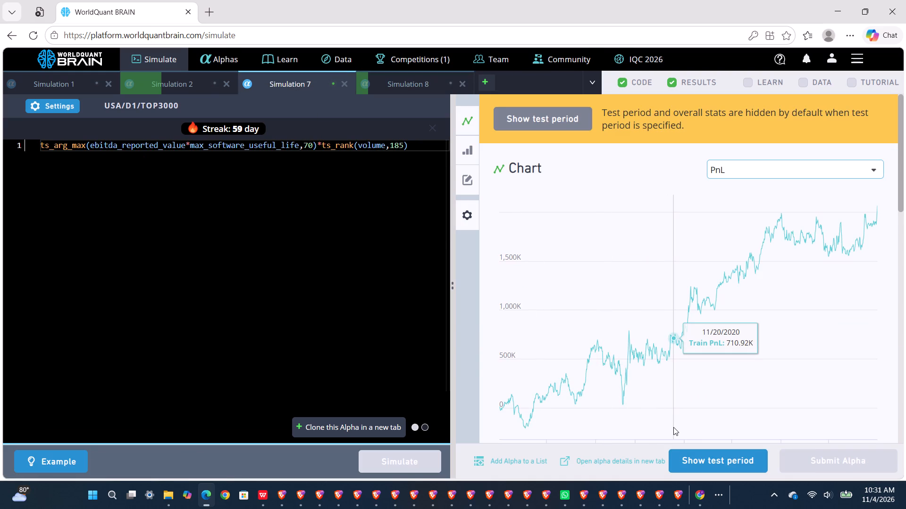
click(685, 455)
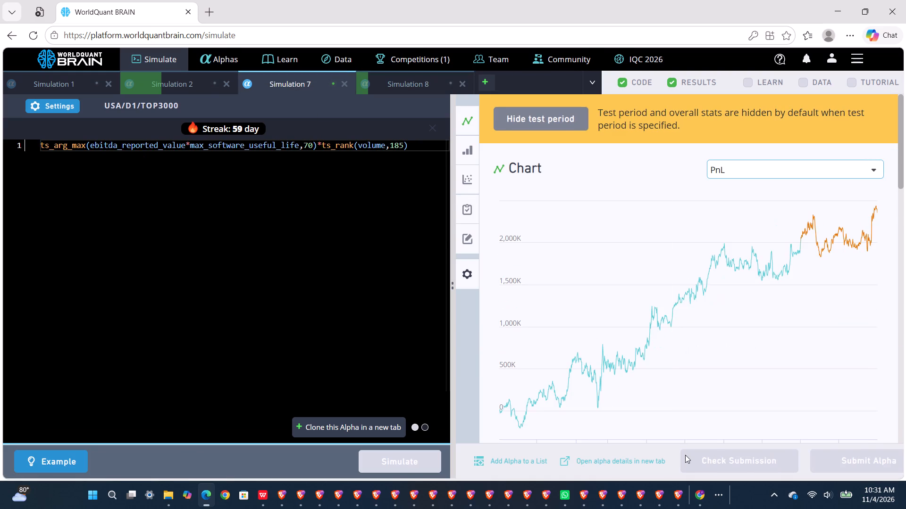
scroll(660, 372, down, 3)
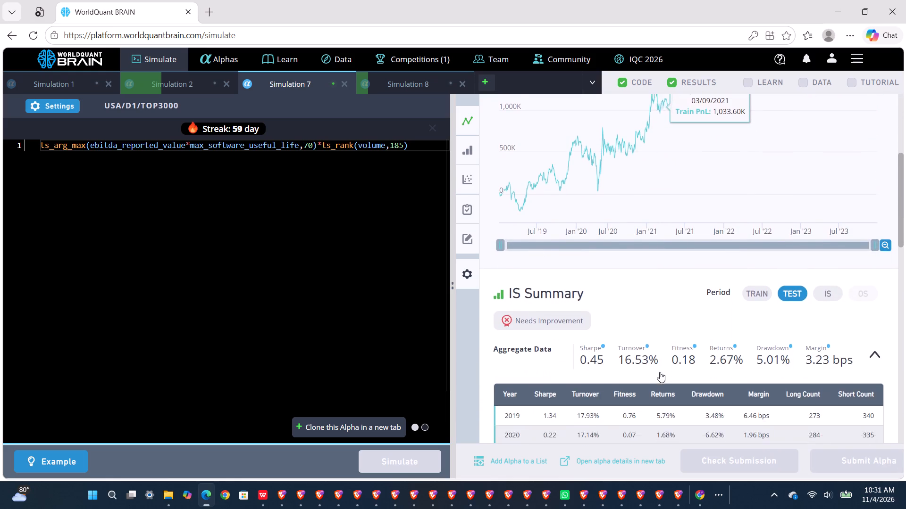
scroll(660, 372, down, 1)
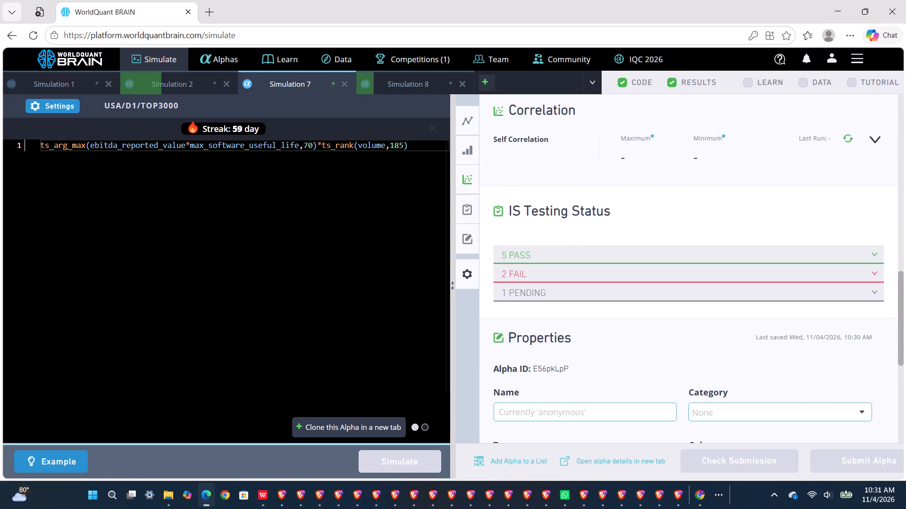
Replace max_software_useful_life with highest_price_pre_news in Simulation 7's ts_arg_max expression and simulate the alpha.
double_click(229, 149)
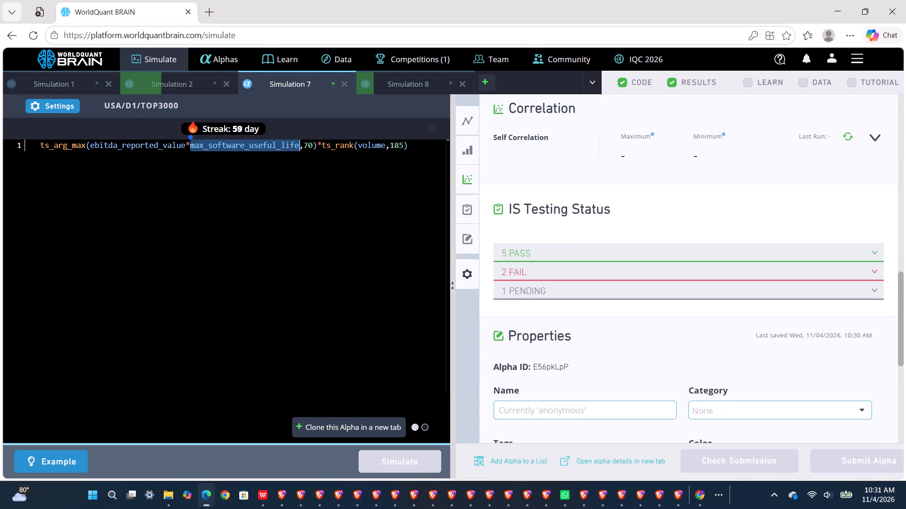
double_click(231, 148)
key(f)
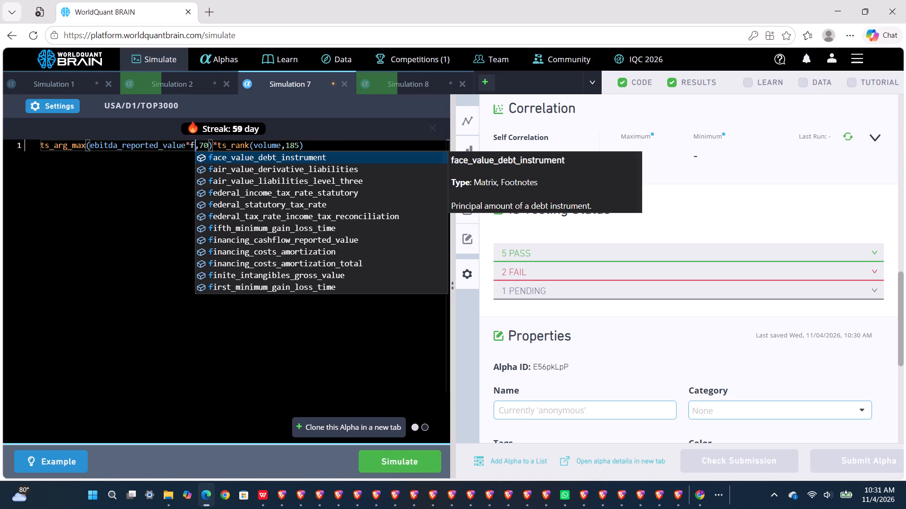
text(ace)
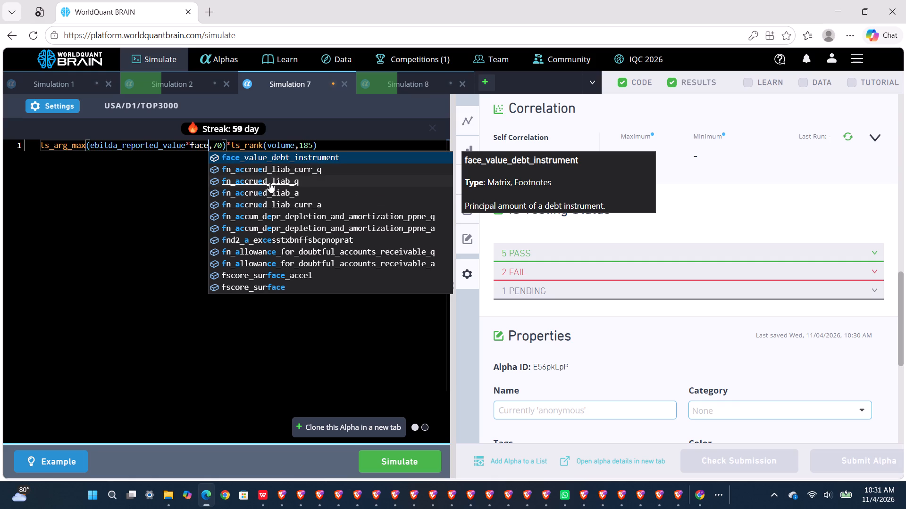
key(BackSpace)
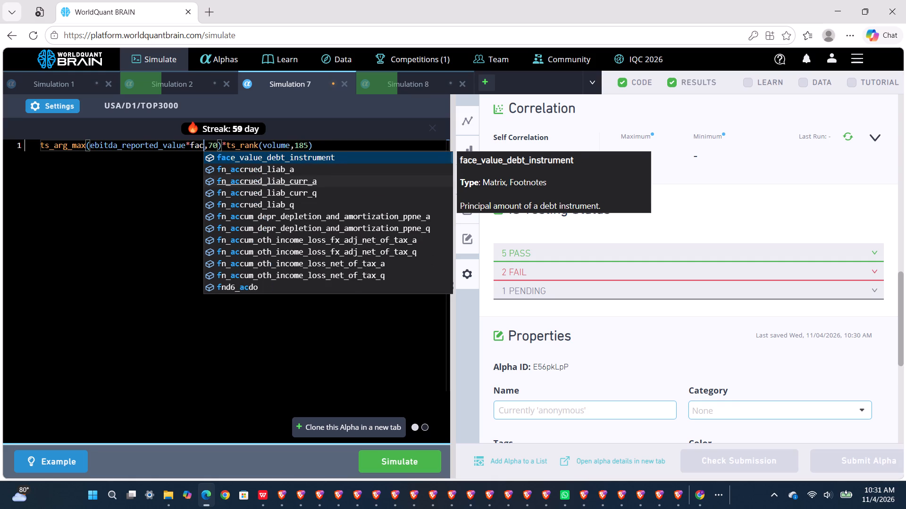
key(BackSpace)
key(BackSpace)
key(BackSpace)
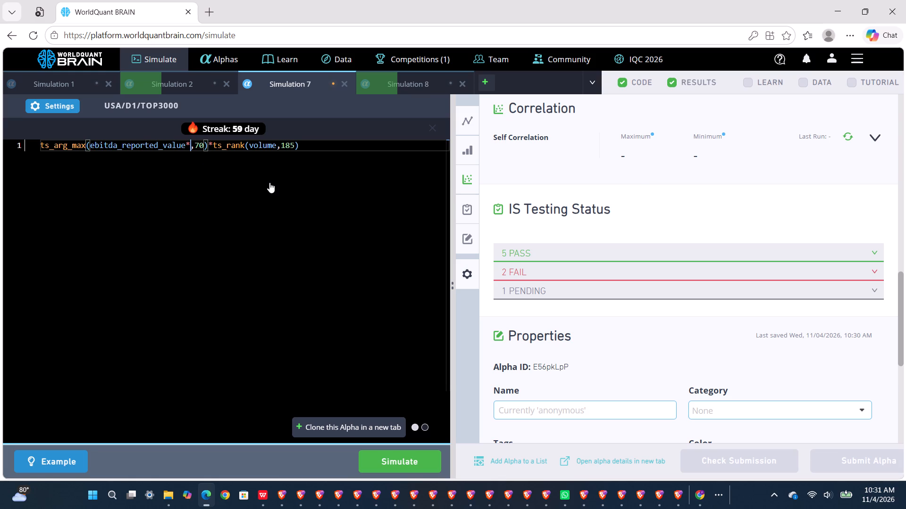
key(h)
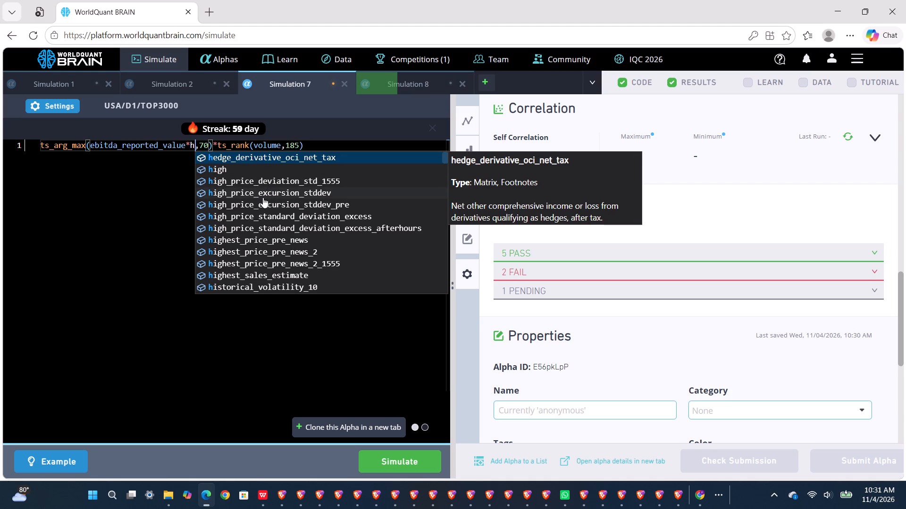
click(256, 240)
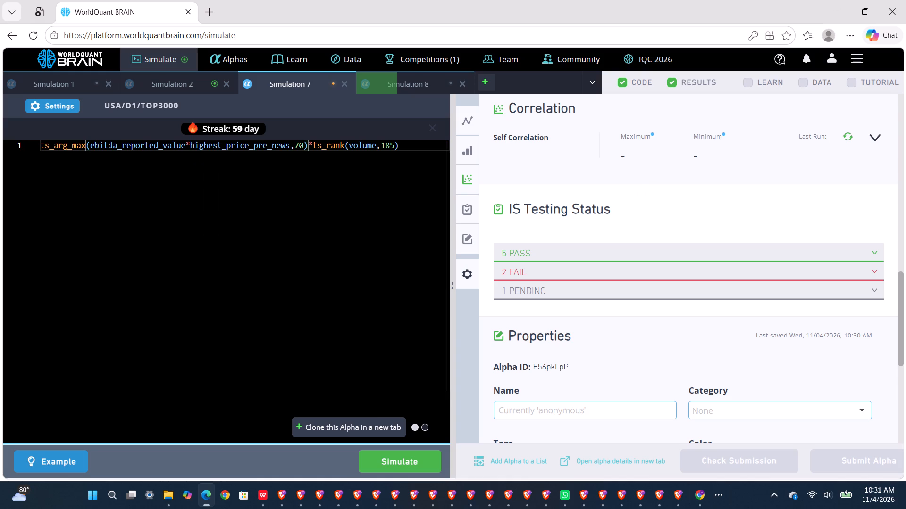
click(389, 463)
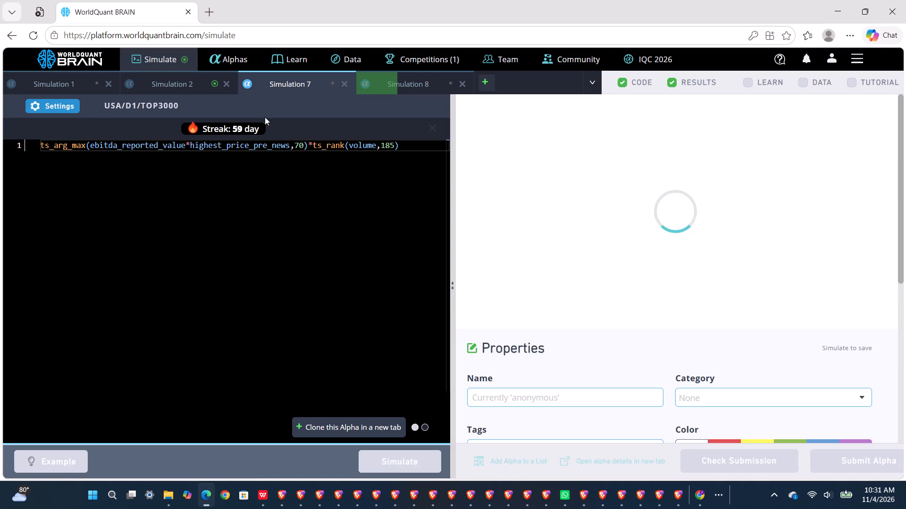
Reveal Simulation 2's test period and review its PnL chart, IS summary and IS testing status.
click(194, 88)
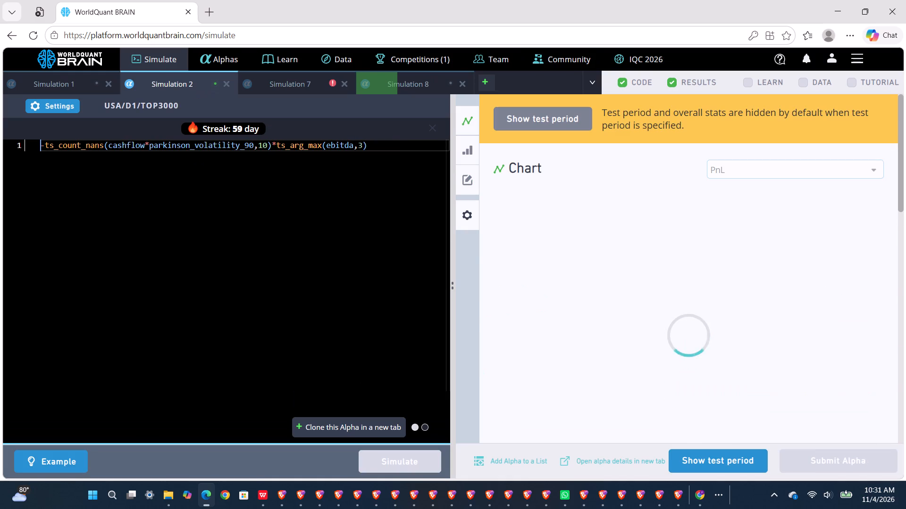
click(699, 458)
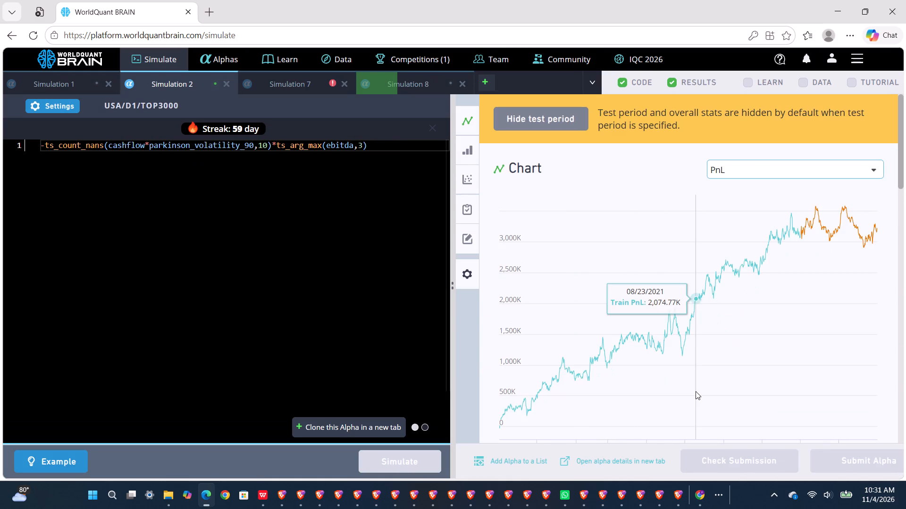
scroll(696, 391, down, 5)
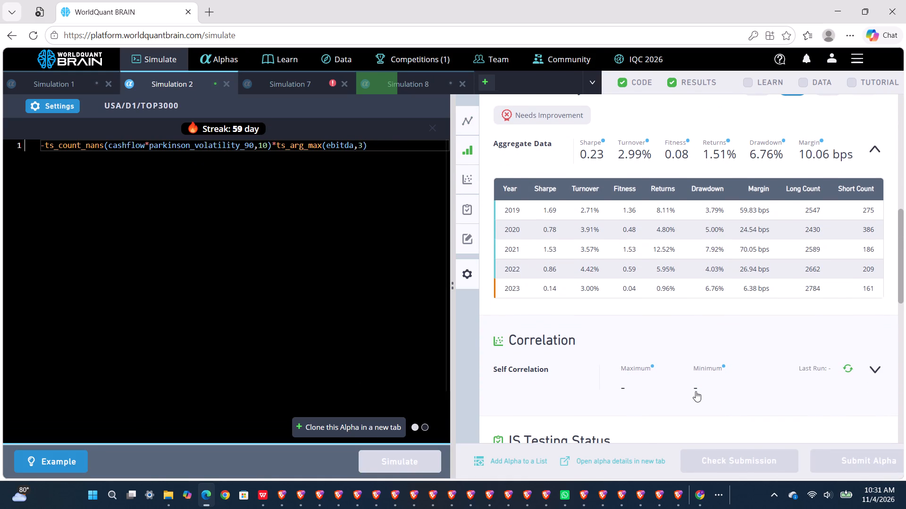
scroll(696, 391, down, 2)
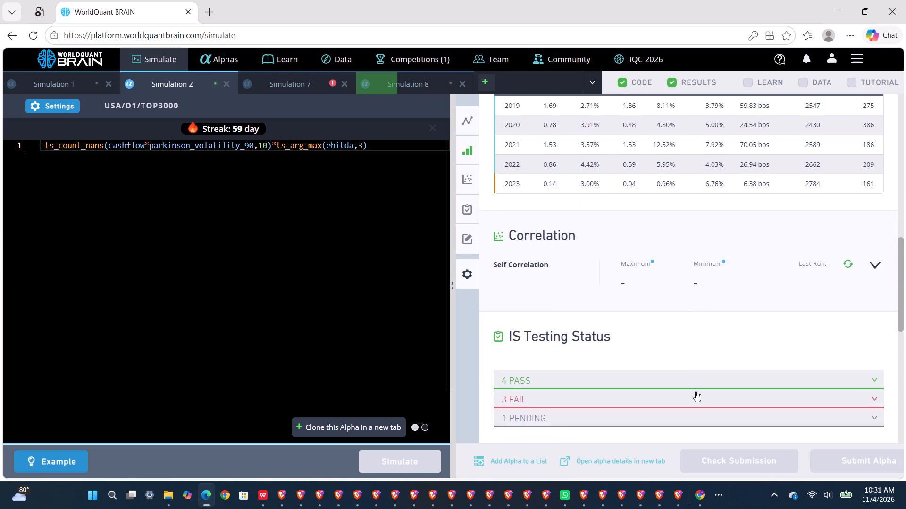
scroll(696, 391, down, 1)
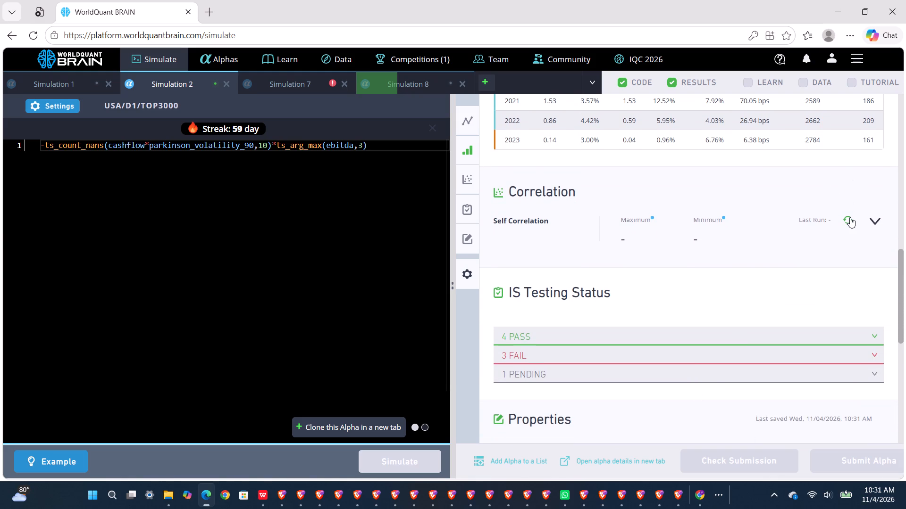
Run the self-correlation check for Simulation 2 and examine the details of its failed IS tests.
click(850, 217)
scroll(758, 282, down, 1)
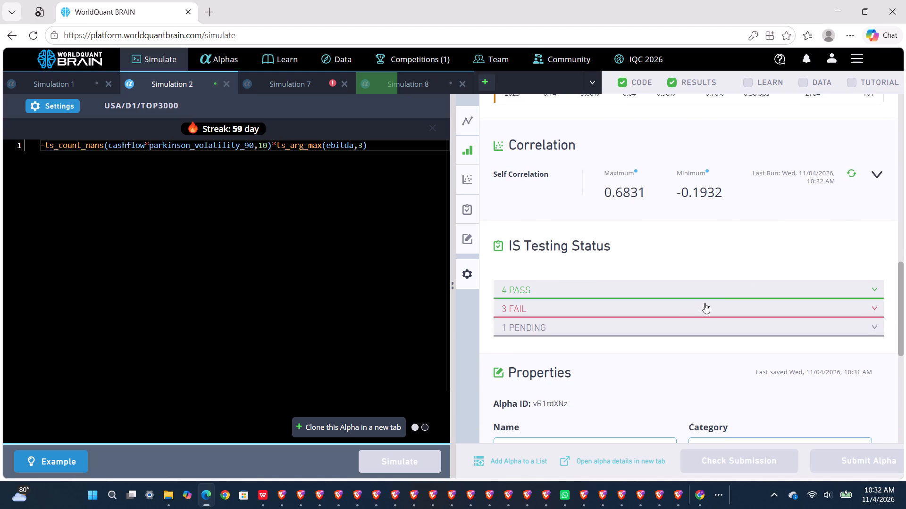
click(691, 311)
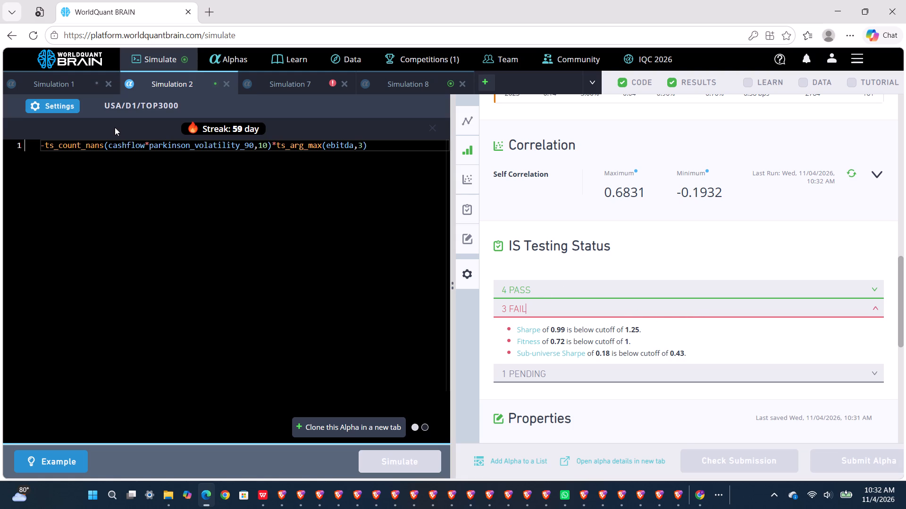
Review Simulation 2's simulation settings.
click(62, 101)
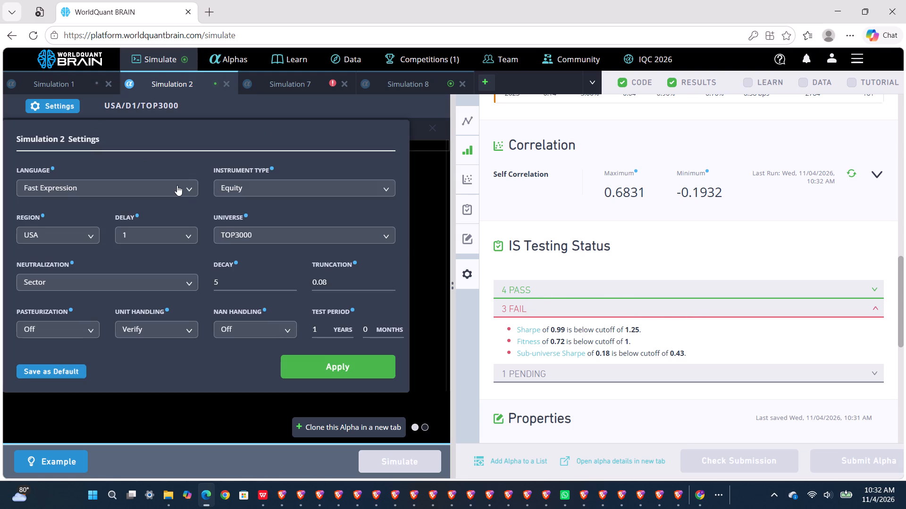
click(338, 367)
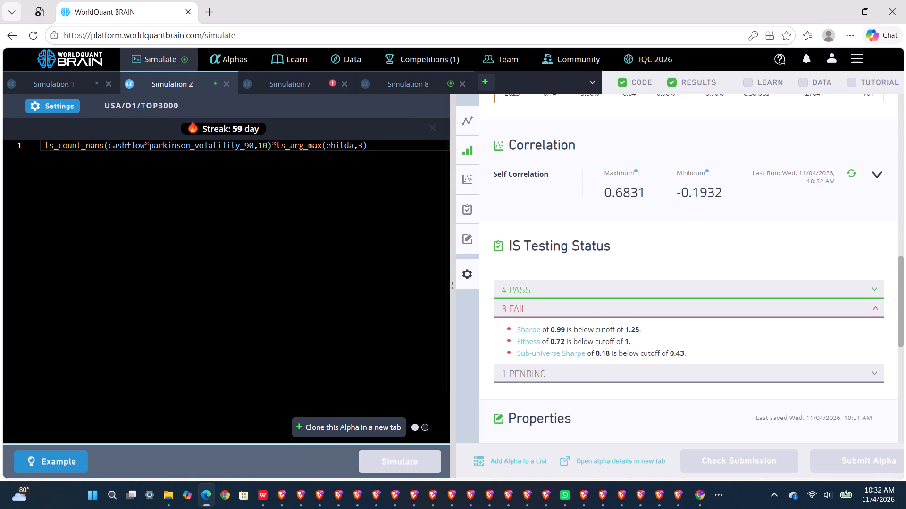
Replace parkinson_volatility_90 with income_tax in Simulation 2's ts_count_nans expression and simulate the alpha.
double_click(173, 150)
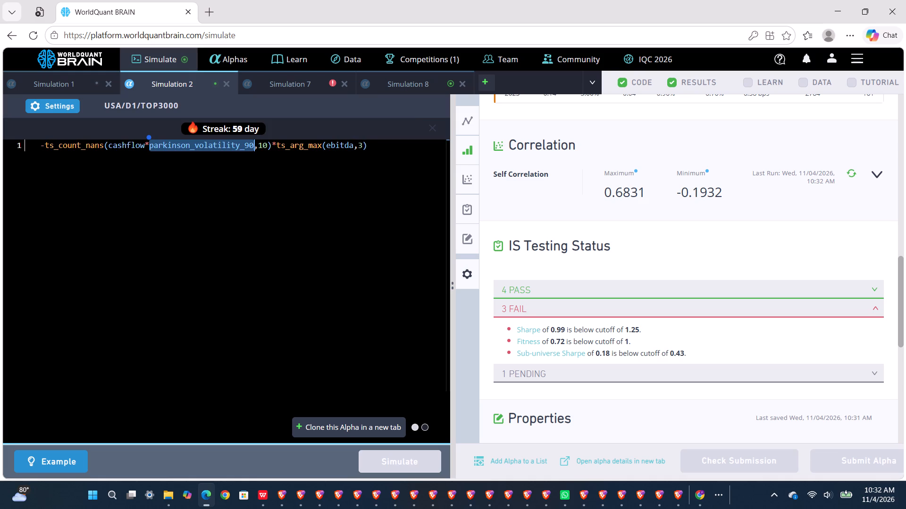
text(inc)
text(ome)
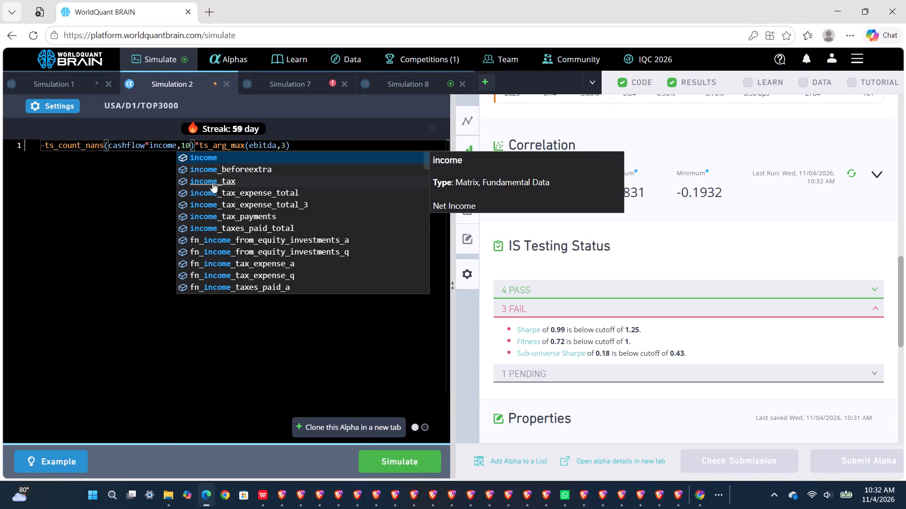
click(216, 183)
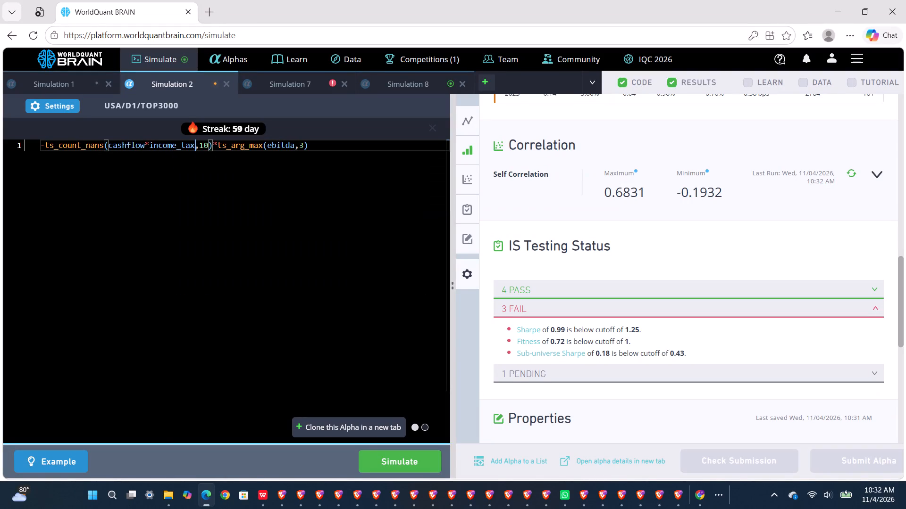
click(399, 462)
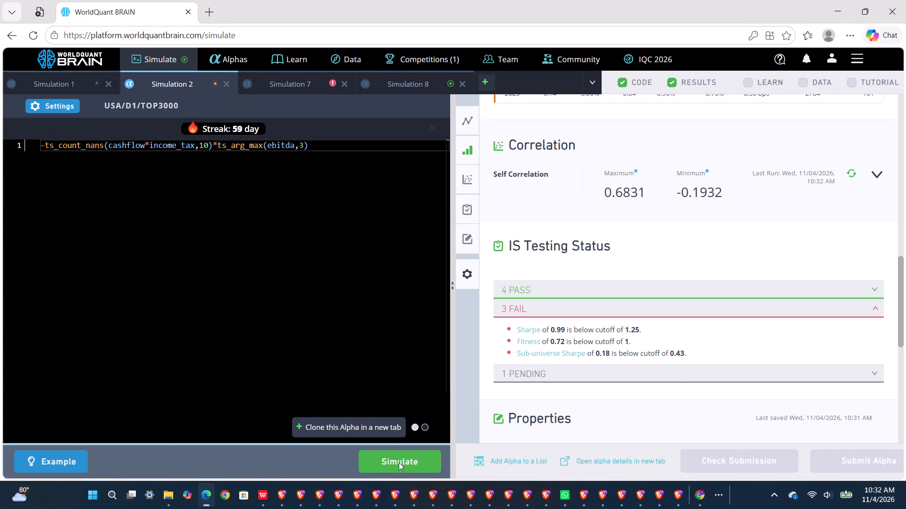
Reveal Simulation 8's test period and review its IS testing status.
click(390, 83)
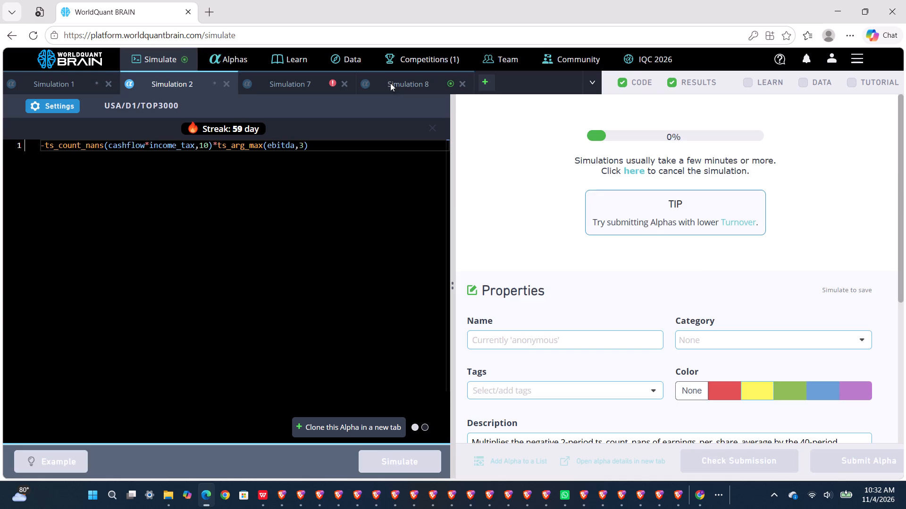
click(688, 463)
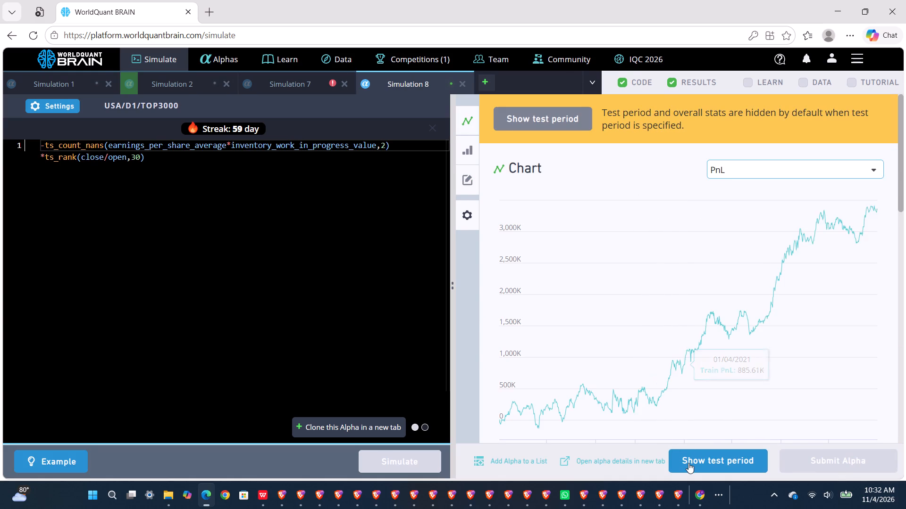
scroll(700, 396, down, 5)
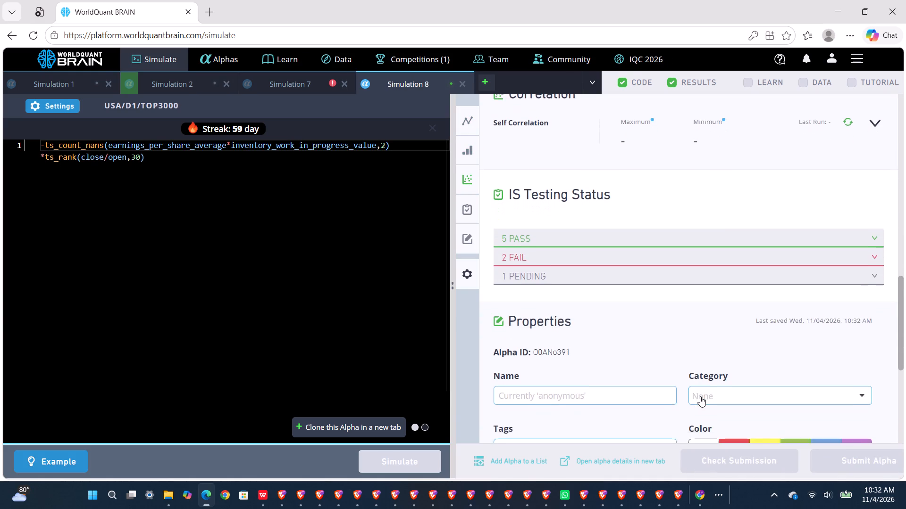
scroll(700, 396, up, 1)
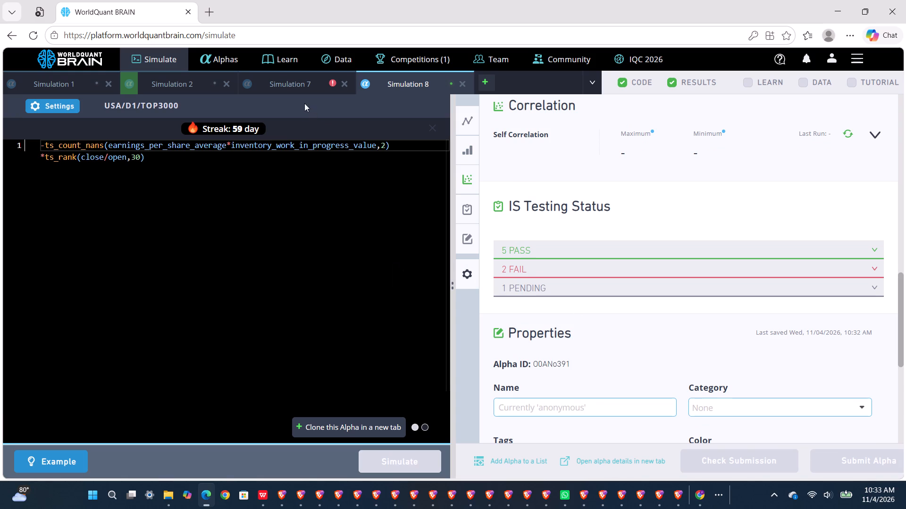
Open Simulation 7 and reorder it to come after Simulation 8.
click(299, 89)
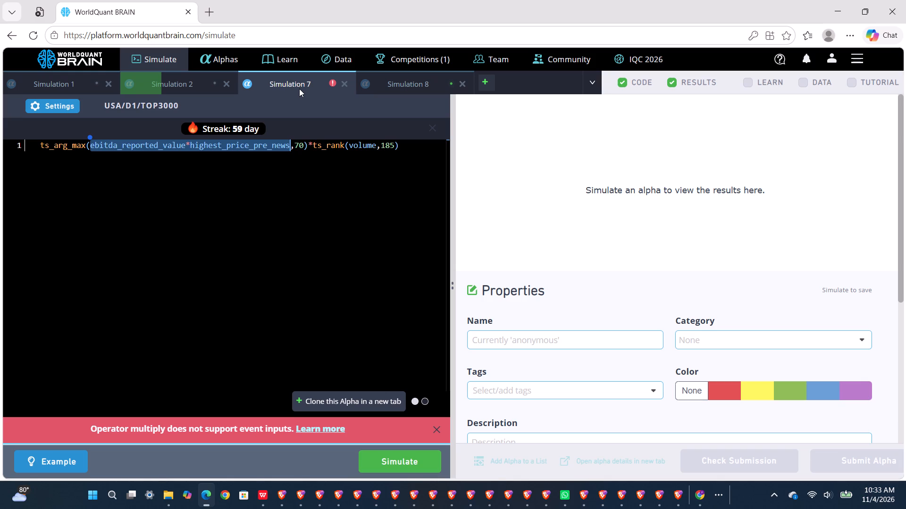
drag(299, 89, 403, 66)
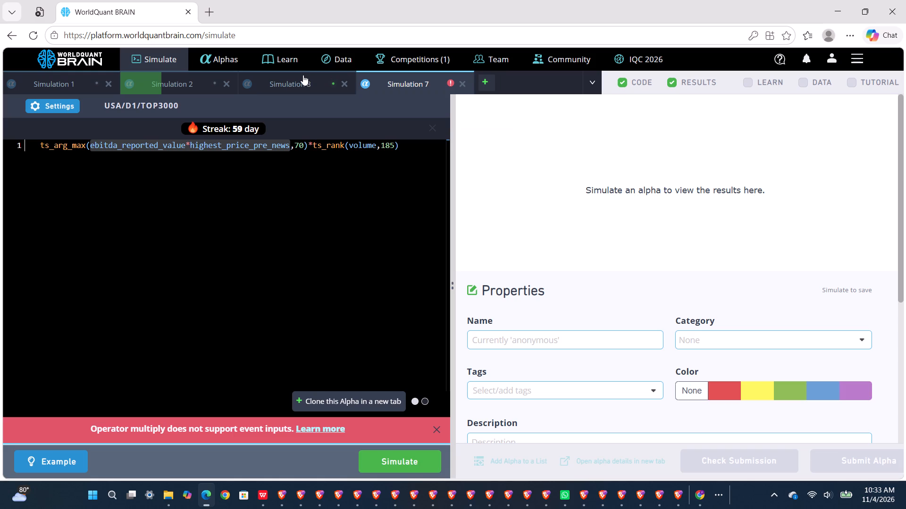
Return to Simulation 8 and review its PnL chart and the details of its failed IS tests.
click(303, 75)
scroll(563, 352, down, 3)
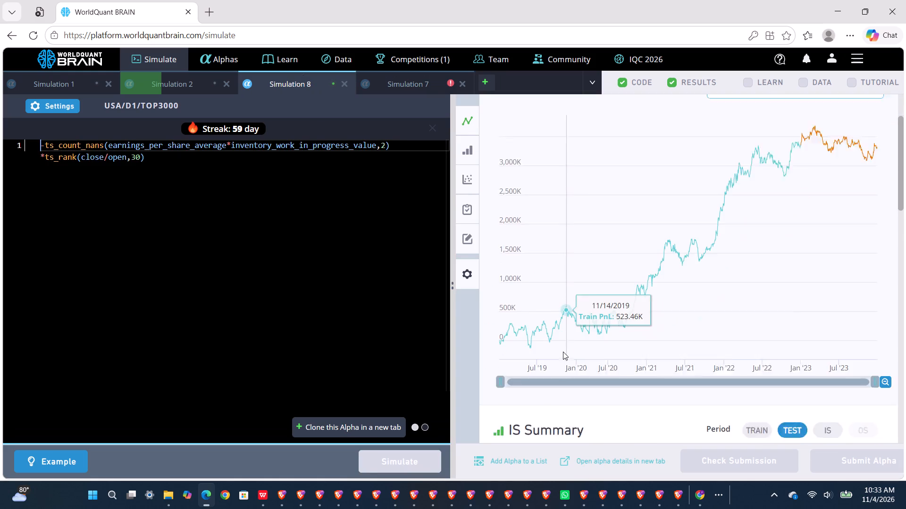
scroll(563, 352, down, 4)
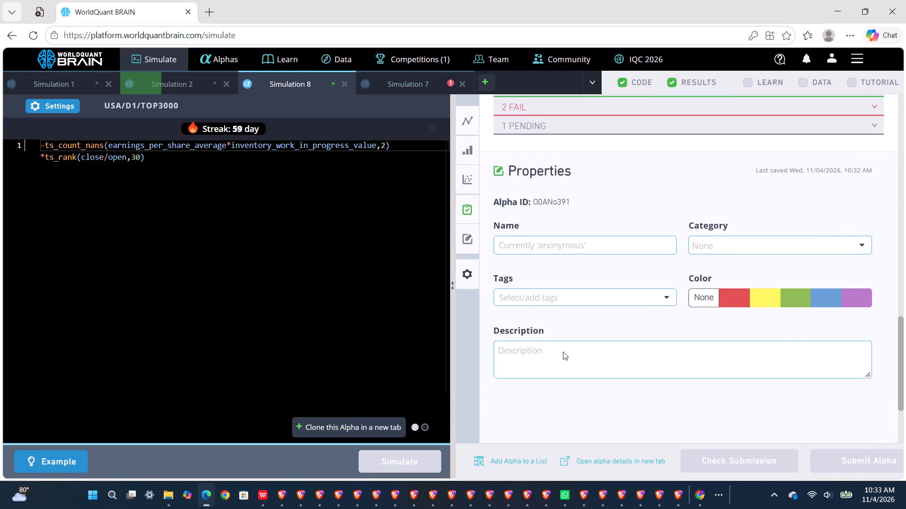
scroll(563, 352, up, 1)
click(577, 139)
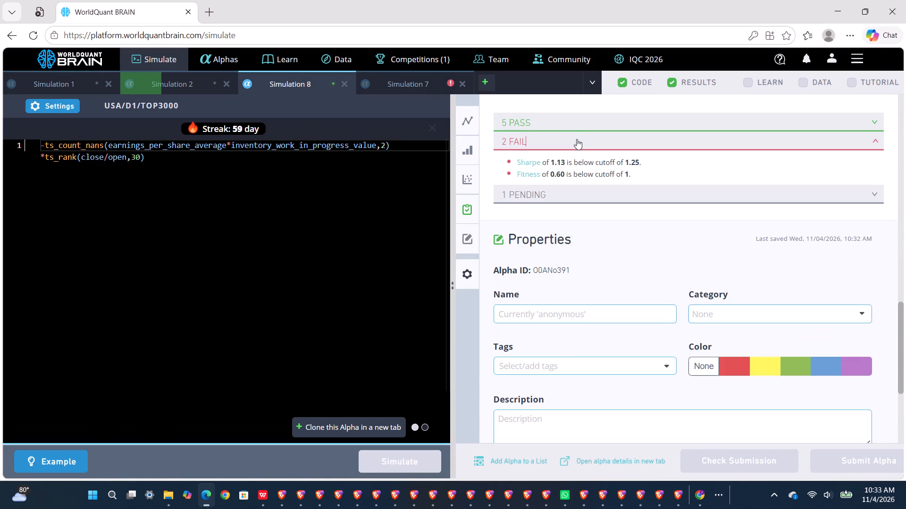
Run the self-correlation check for Simulation 8's alpha.
scroll(577, 139, up, 2)
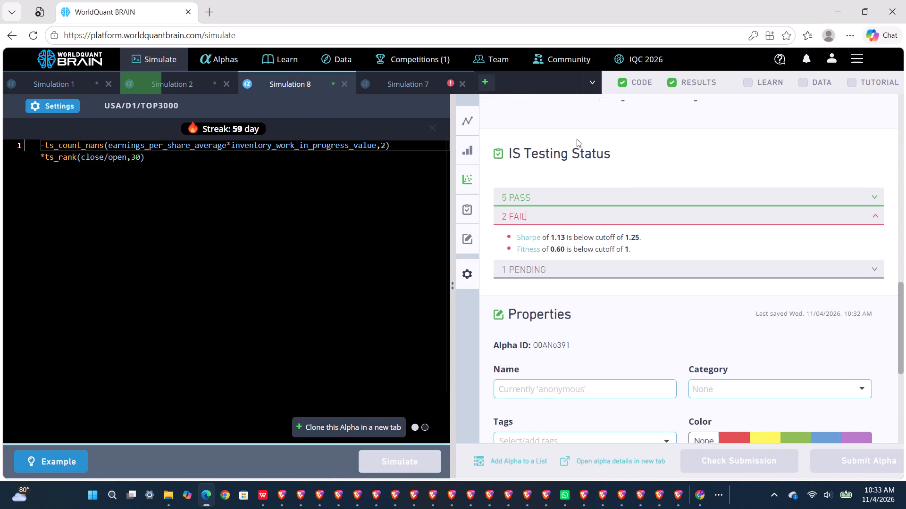
scroll(577, 139, up, 1)
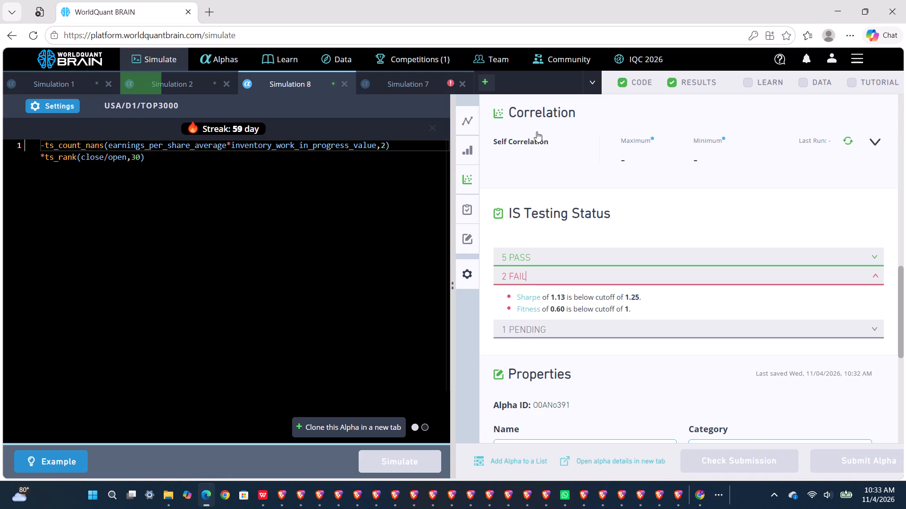
click(847, 142)
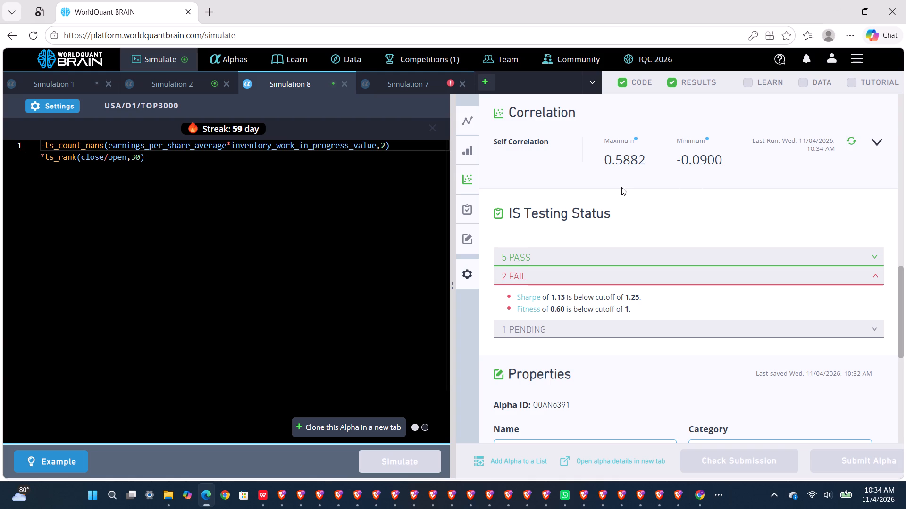
Set the ts_rank window of close/open in Simulation 8 to 50 and run the simulation.
scroll(621, 187, up, 1)
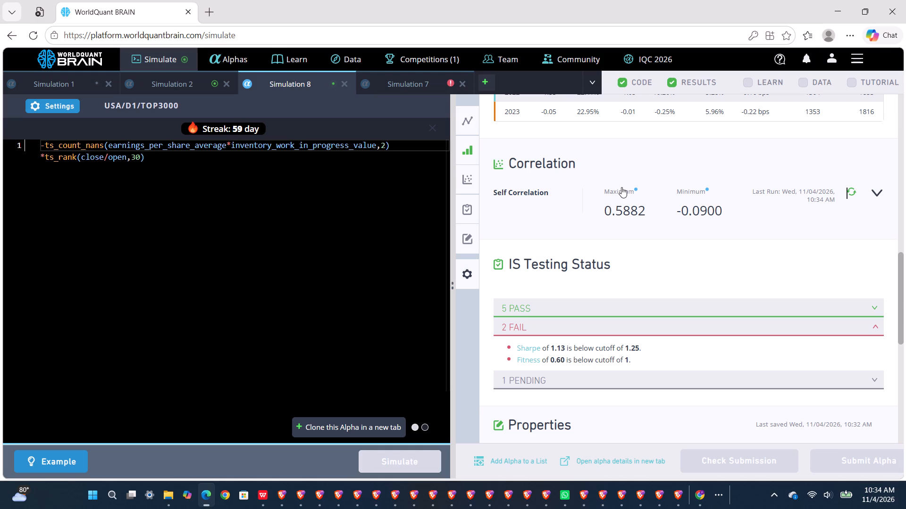
scroll(500, 198, up, 1)
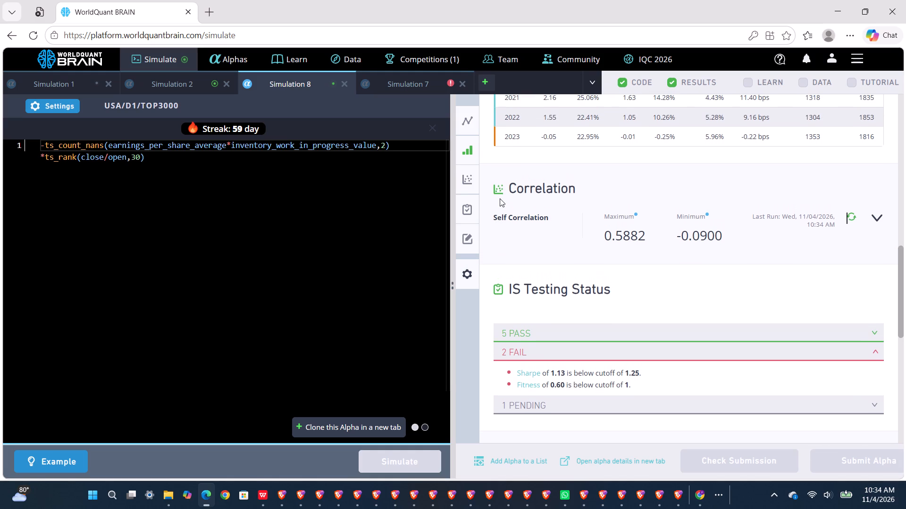
scroll(500, 198, up, 1)
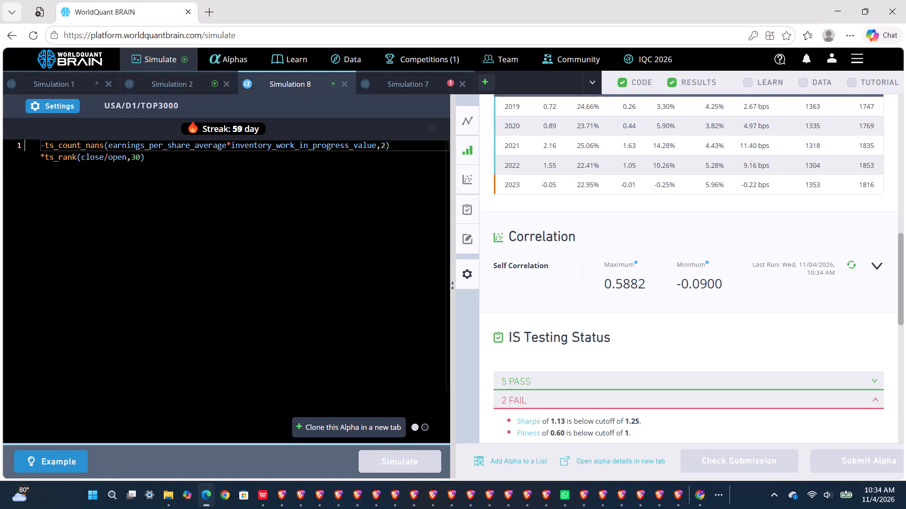
scroll(600, 246, down, 2)
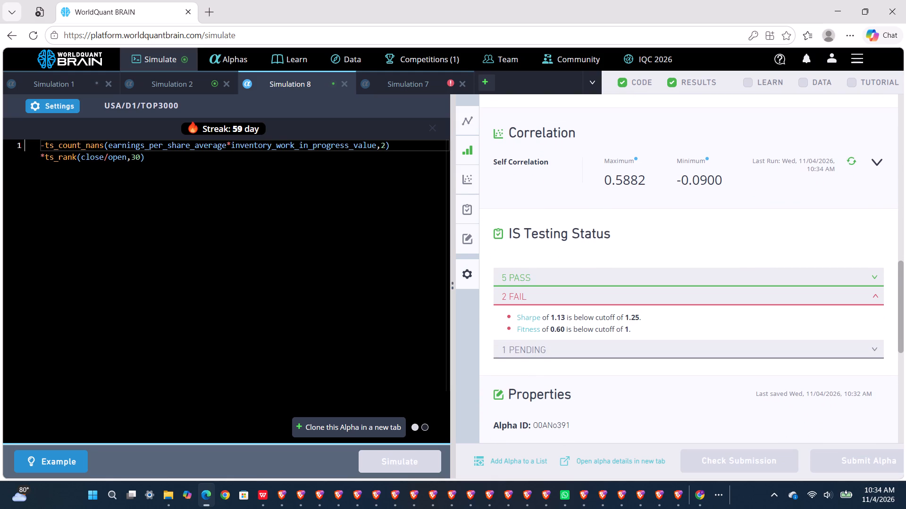
click(136, 161)
key(BackSpace)
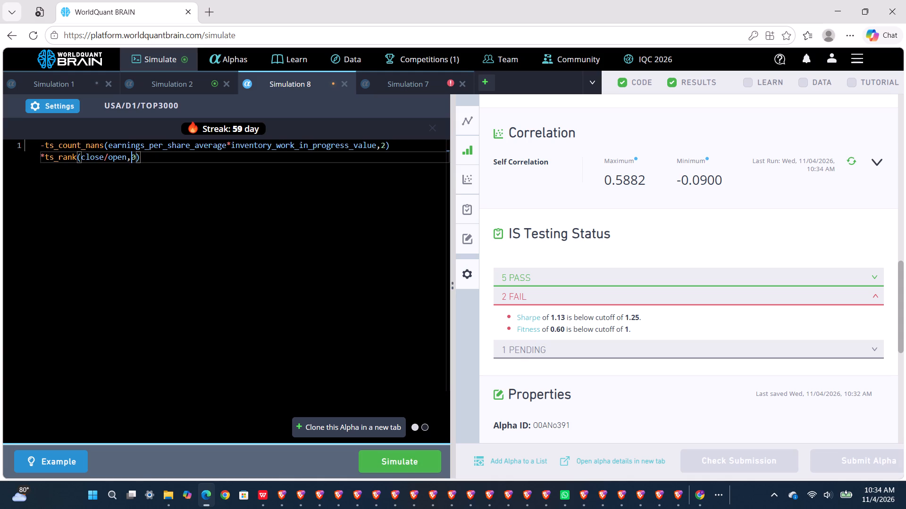
key(5)
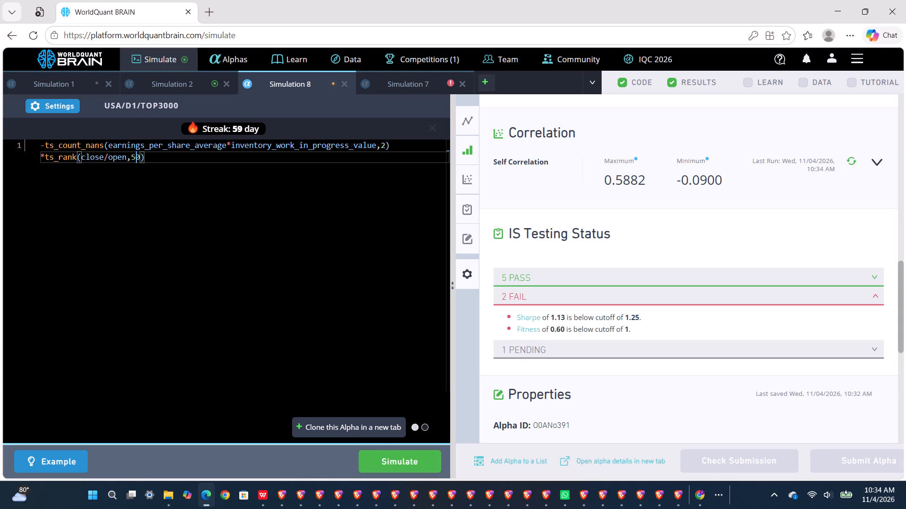
click(382, 468)
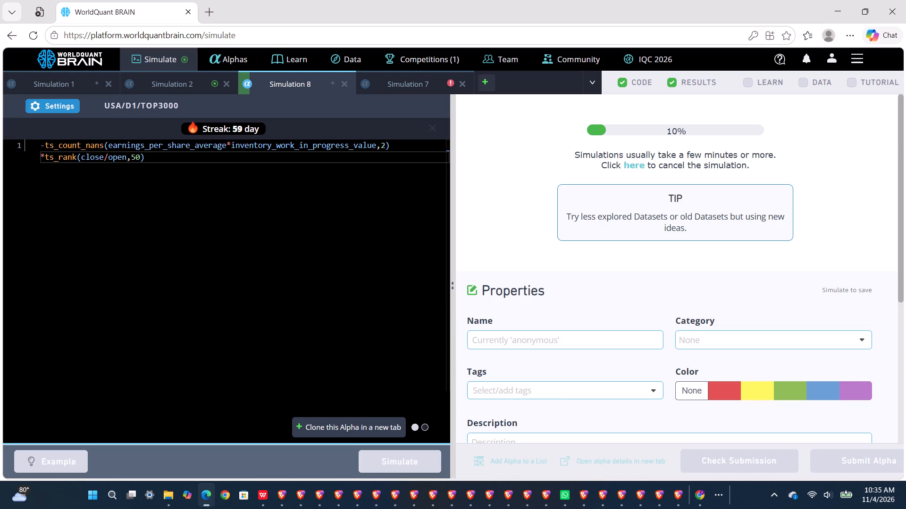
Open Simulation 2, reveal its test period and review the details of its failed IS tests.
click(181, 90)
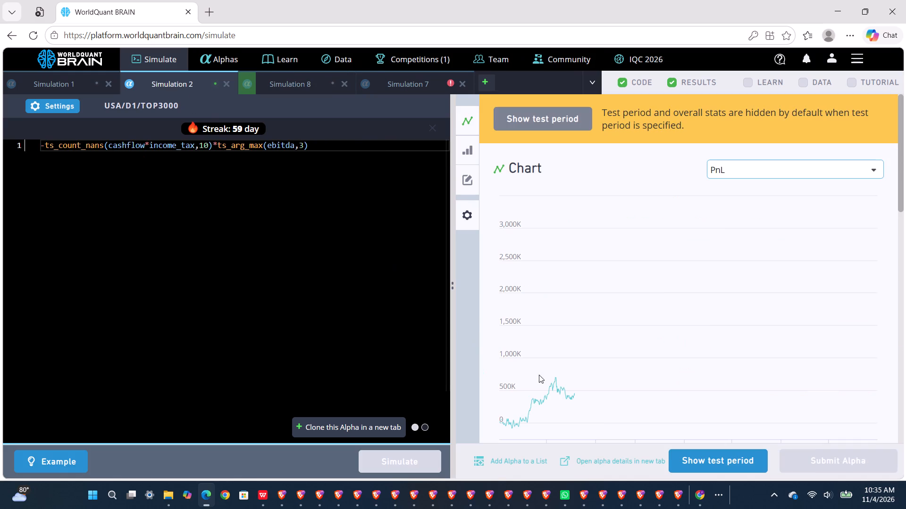
click(747, 456)
scroll(738, 386, down, 3)
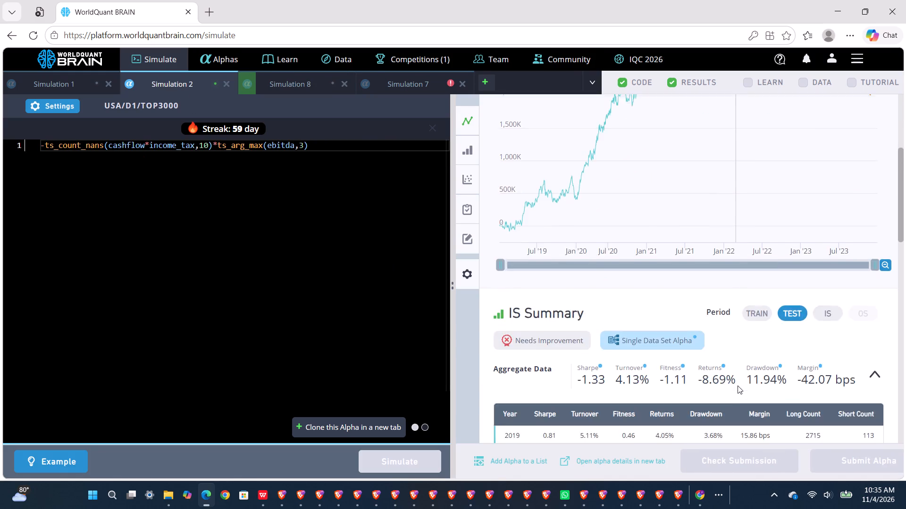
scroll(738, 386, down, 3)
scroll(738, 386, up, 2)
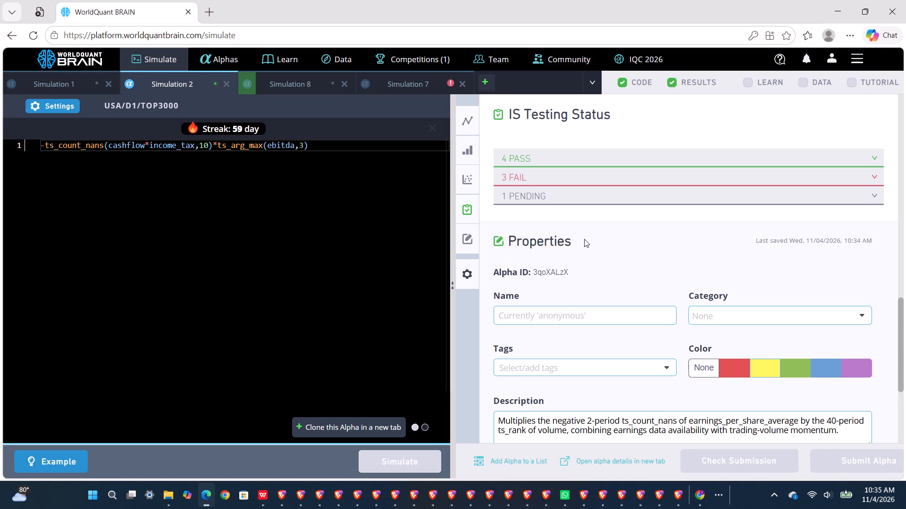
click(553, 185)
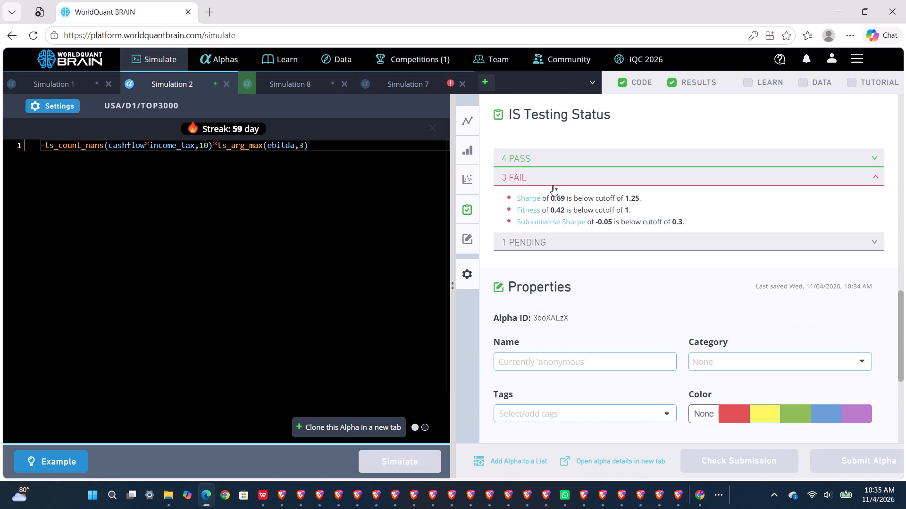
Look at Simulation 7's expression, then return to Simulation 2 and review its failed IS tests again.
click(412, 83)
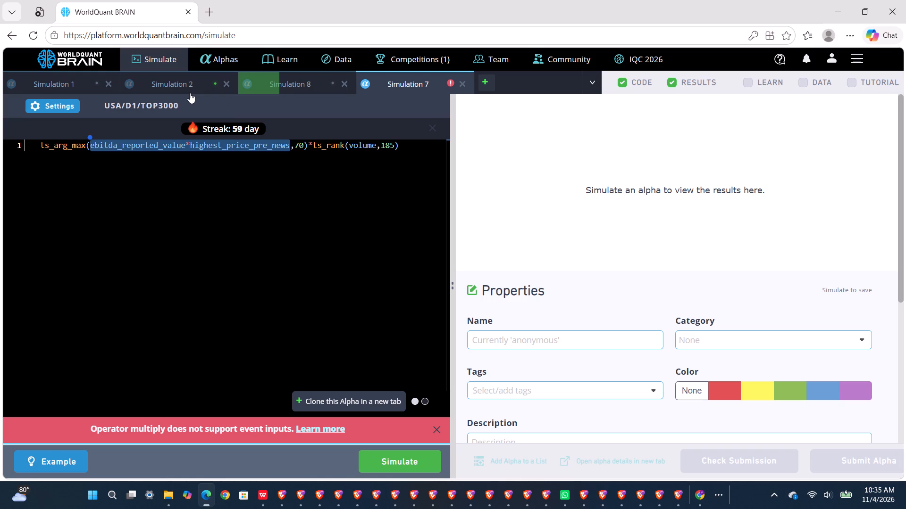
click(184, 90)
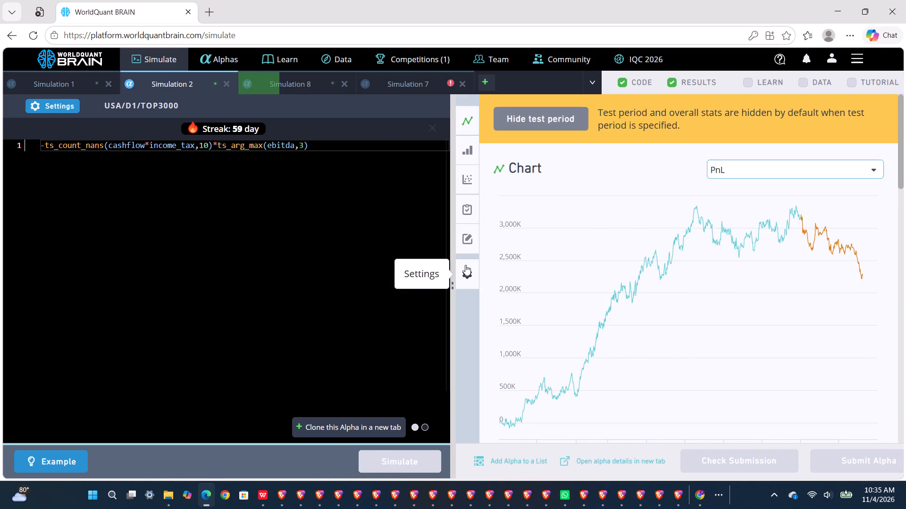
scroll(652, 345, down, 5)
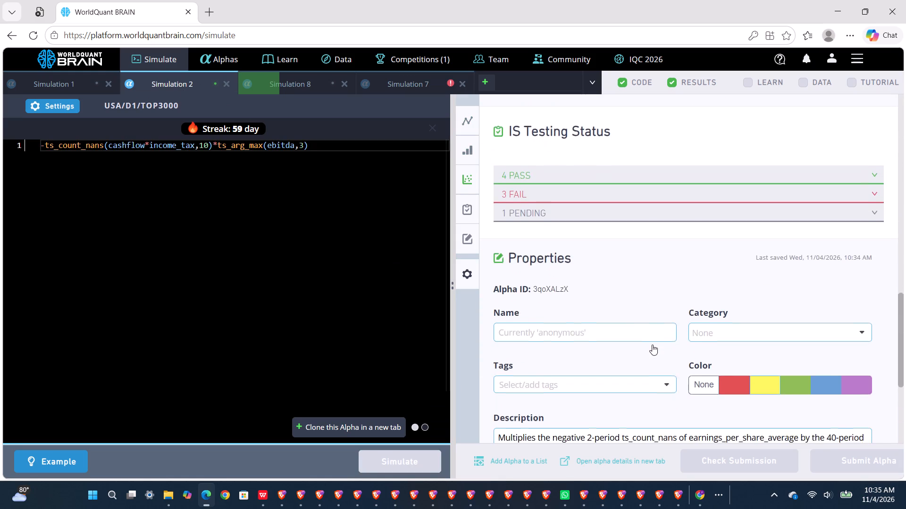
click(598, 258)
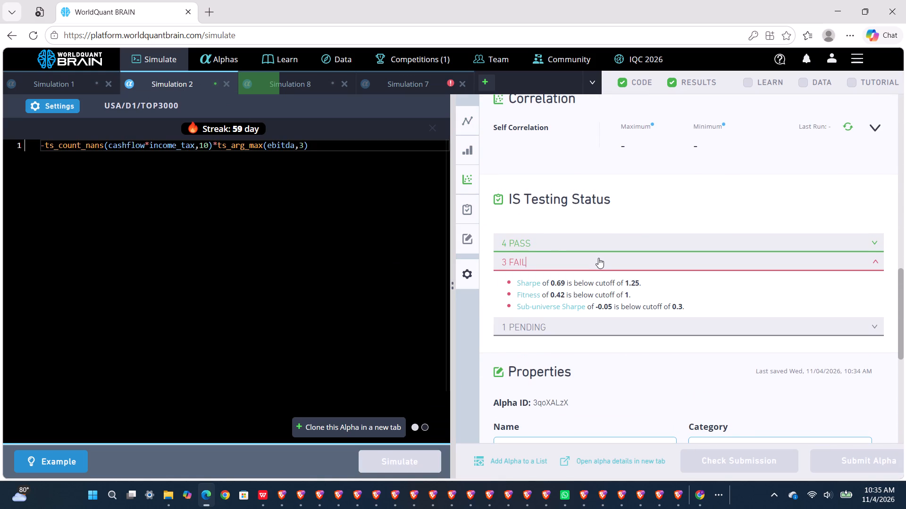
Replace the ts_arg_max operator on ebitda in Simulation 2 with ts_decay_linear and run the simulation.
double_click(235, 148)
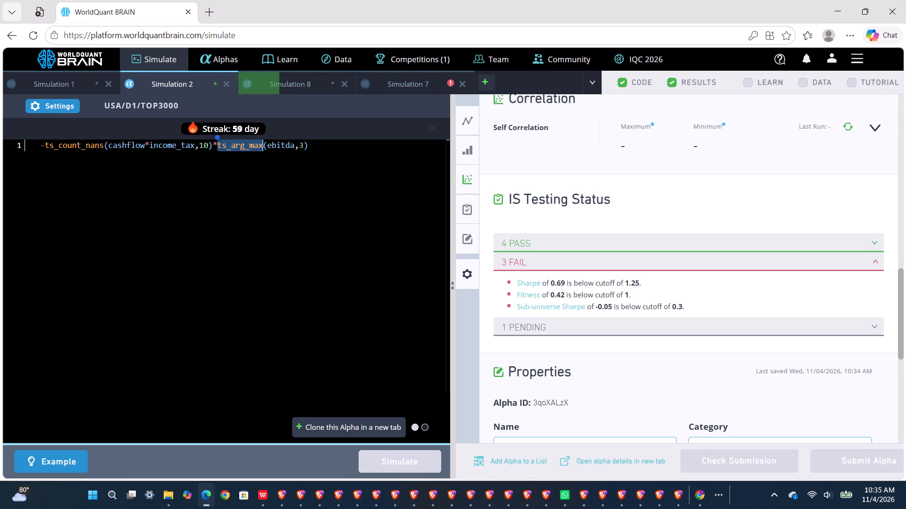
text(ts)
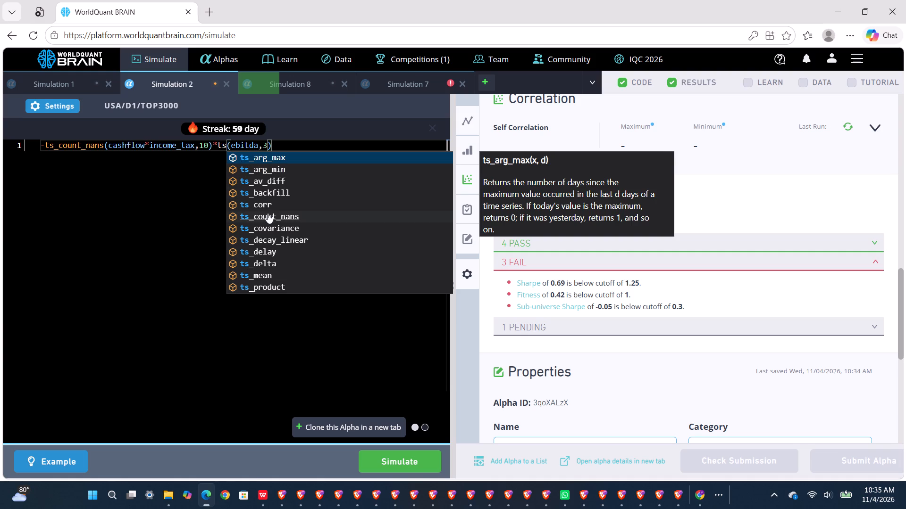
click(277, 242)
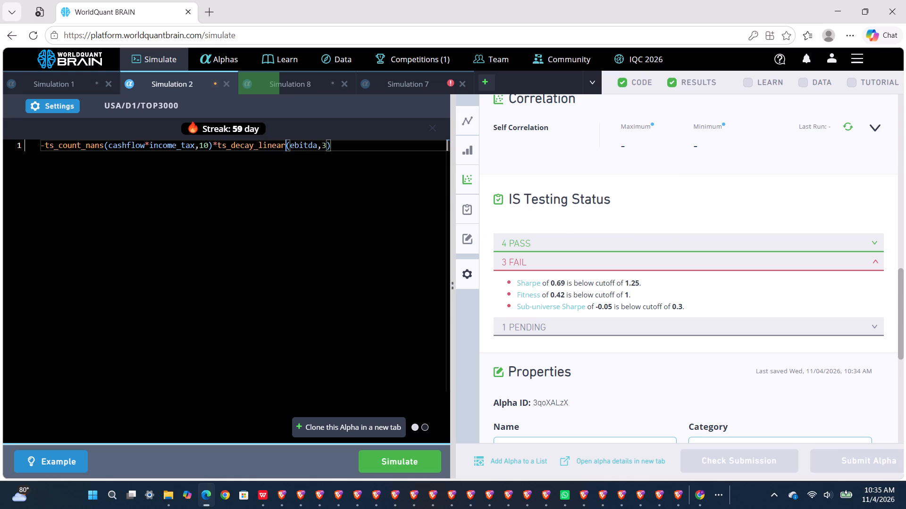
click(400, 452)
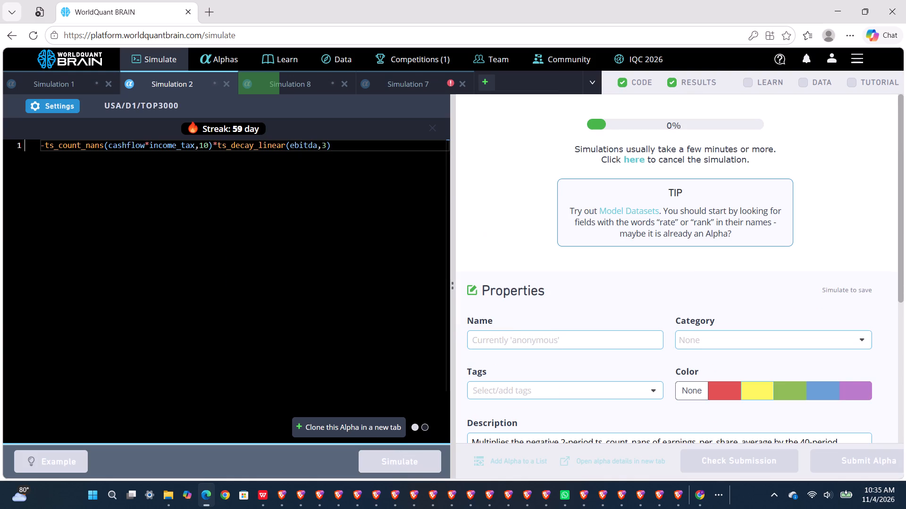
Open Simulation 7 and dismiss the error message about its expression.
click(392, 90)
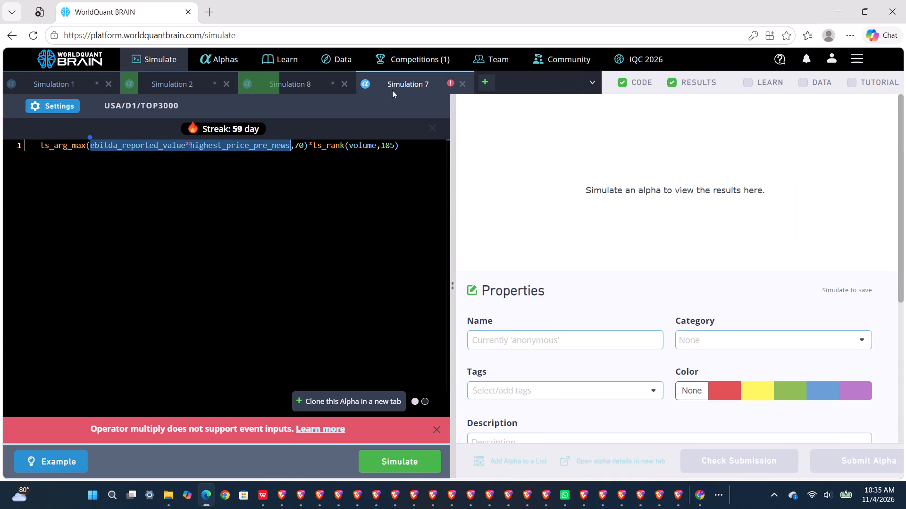
scroll(401, 198, down, 1)
click(382, 186)
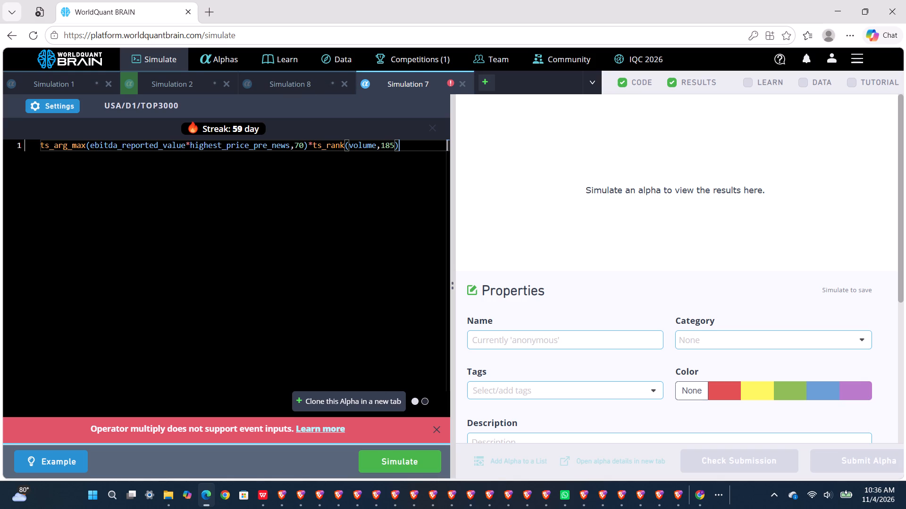
click(440, 430)
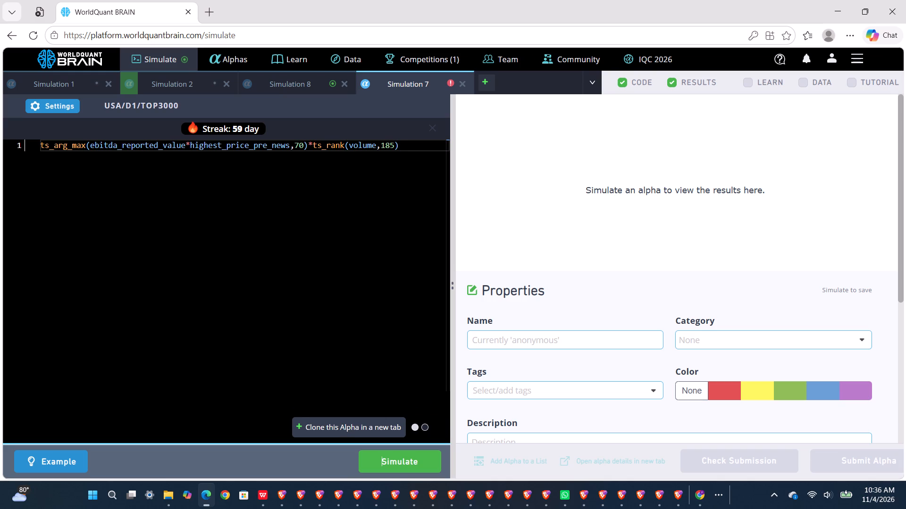
Return to Simulation 8, reveal its test period and review its IS summary and the details of its failed IS tests.
click(290, 86)
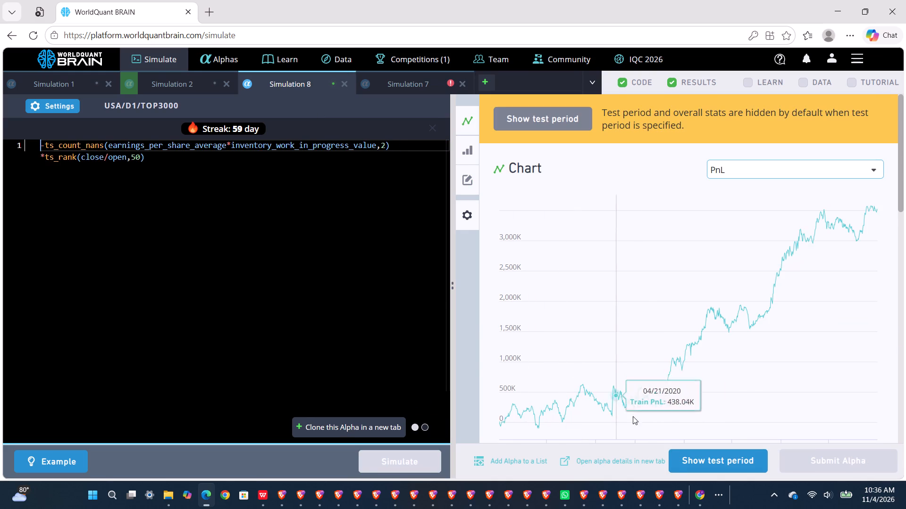
click(677, 460)
scroll(651, 397, down, 3)
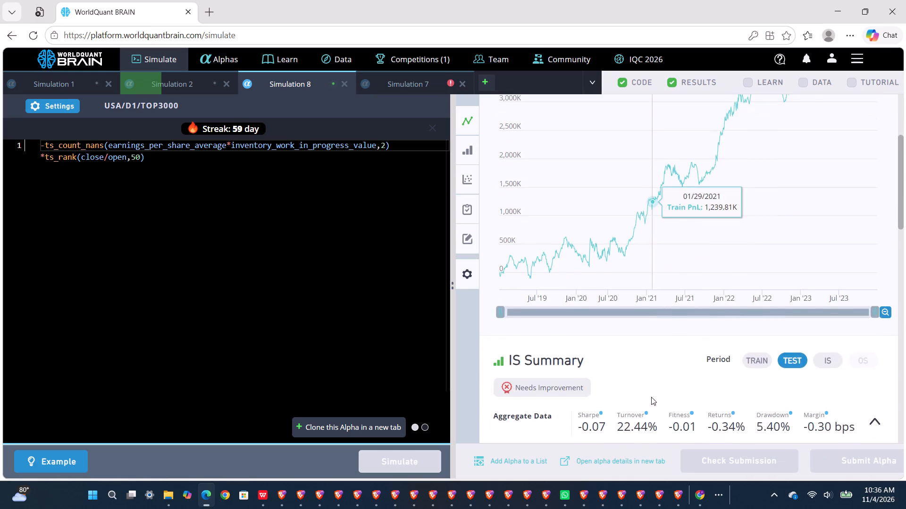
scroll(651, 397, down, 4)
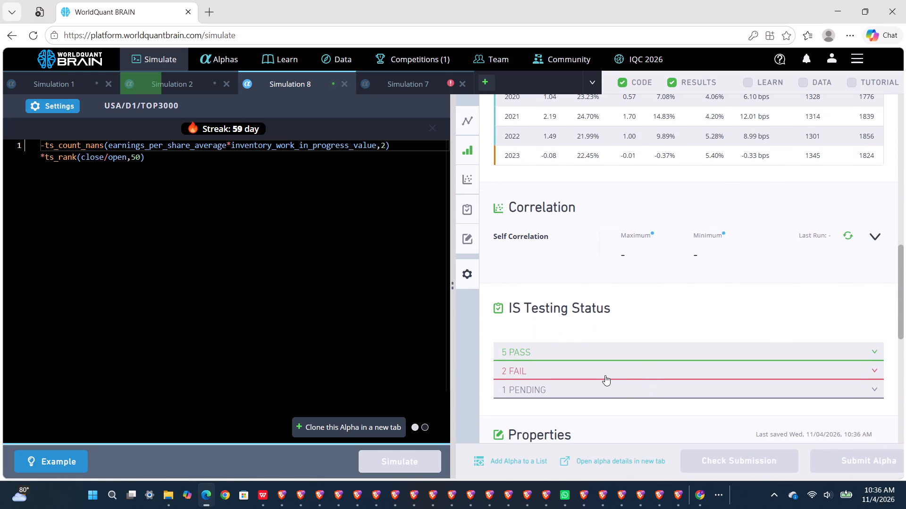
click(605, 375)
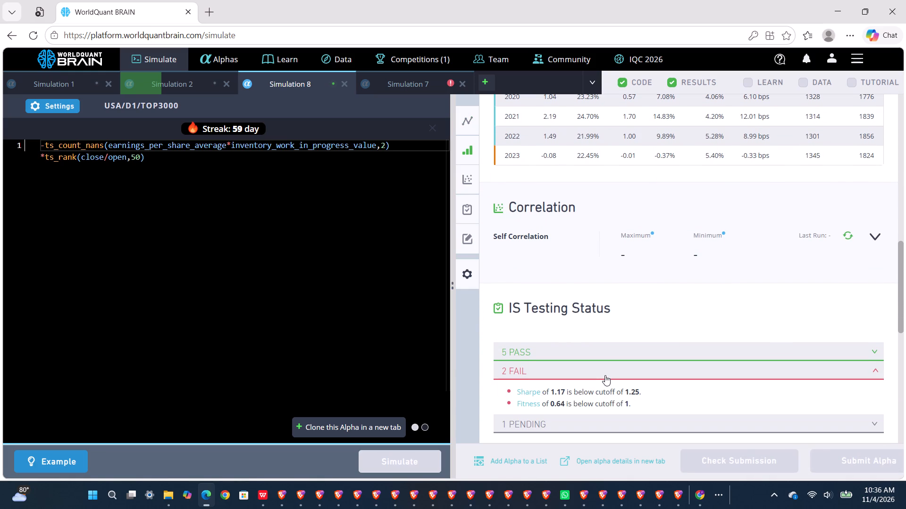
scroll(605, 375, down, 2)
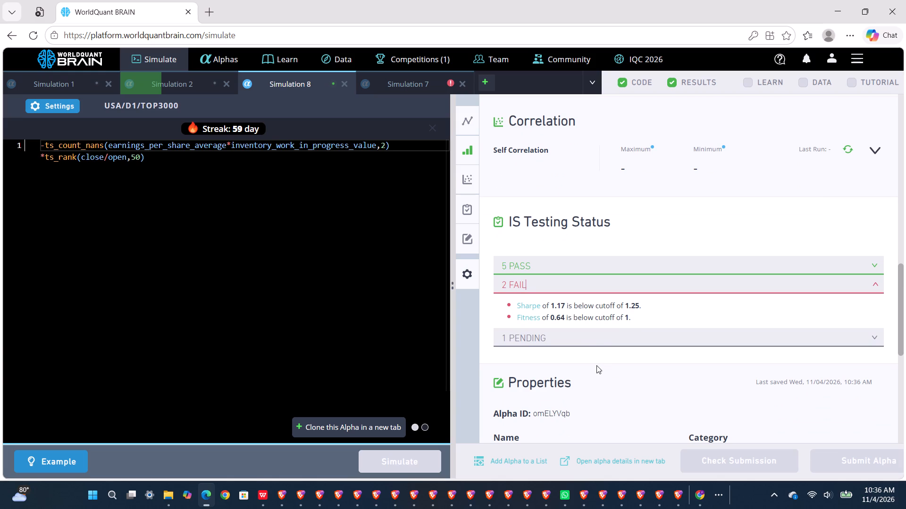
scroll(573, 340, down, 1)
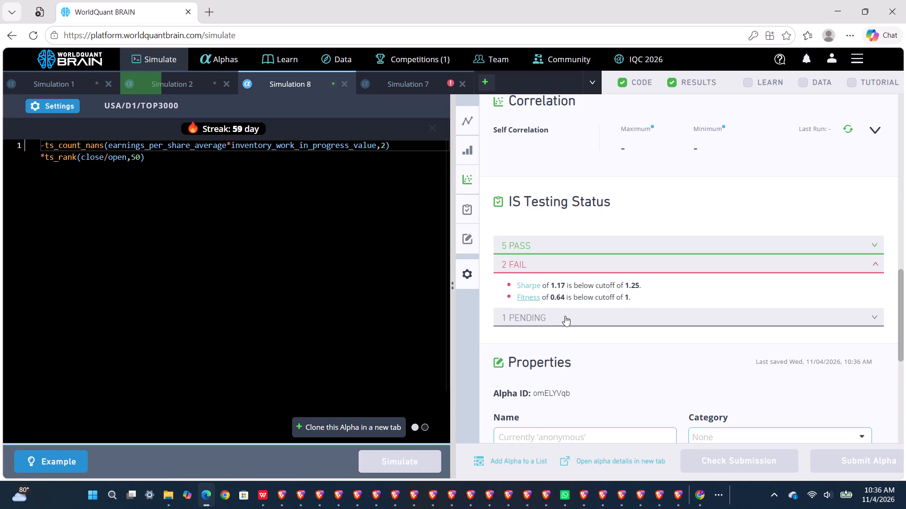
scroll(565, 316, down, 5)
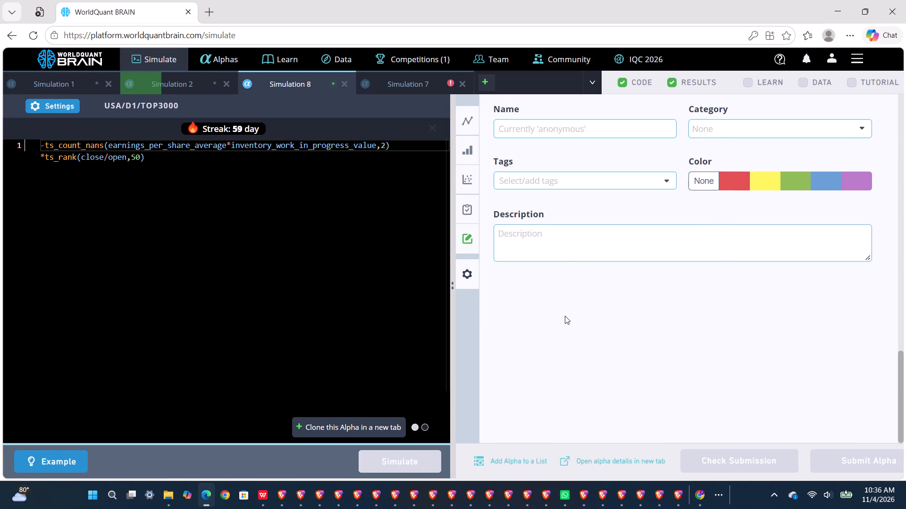
Open Simulation 8's settings and edit the decay, trying 1, 11, 21 and 2 and clearing each value again.
click(54, 104)
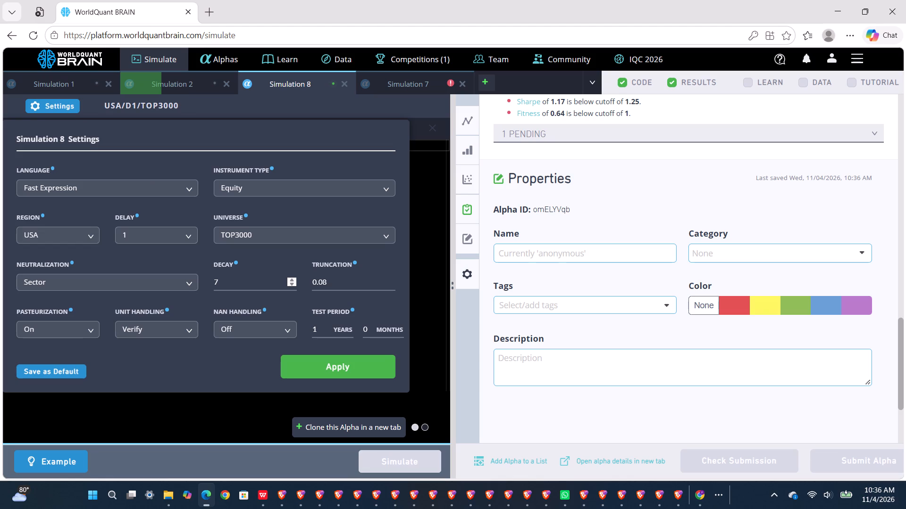
click(236, 284)
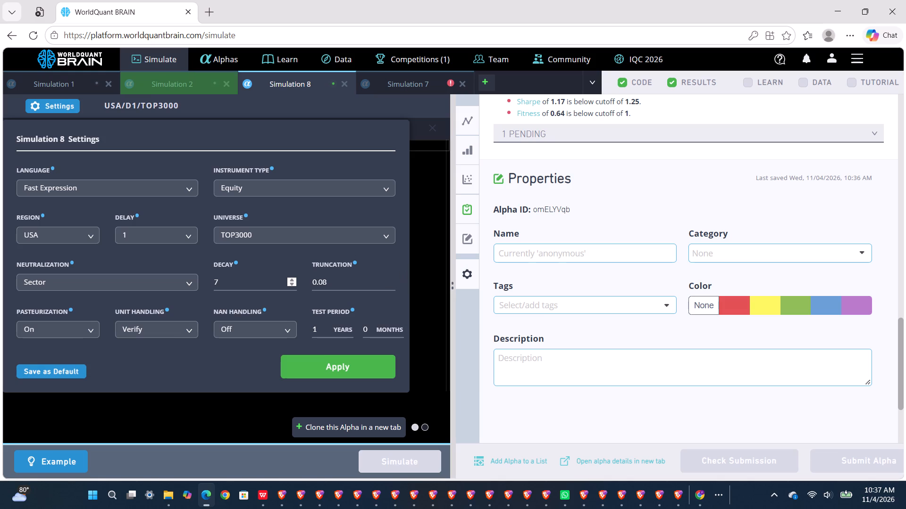
click(228, 282)
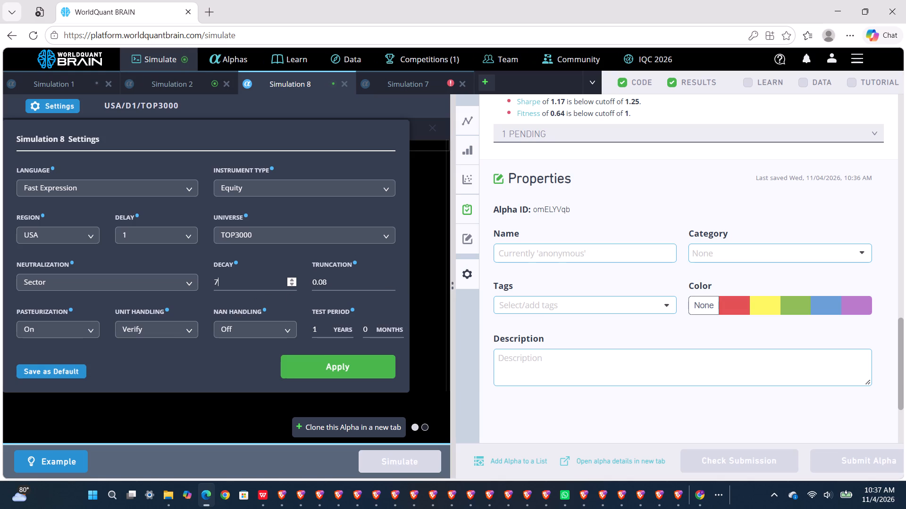
key(BackSpace)
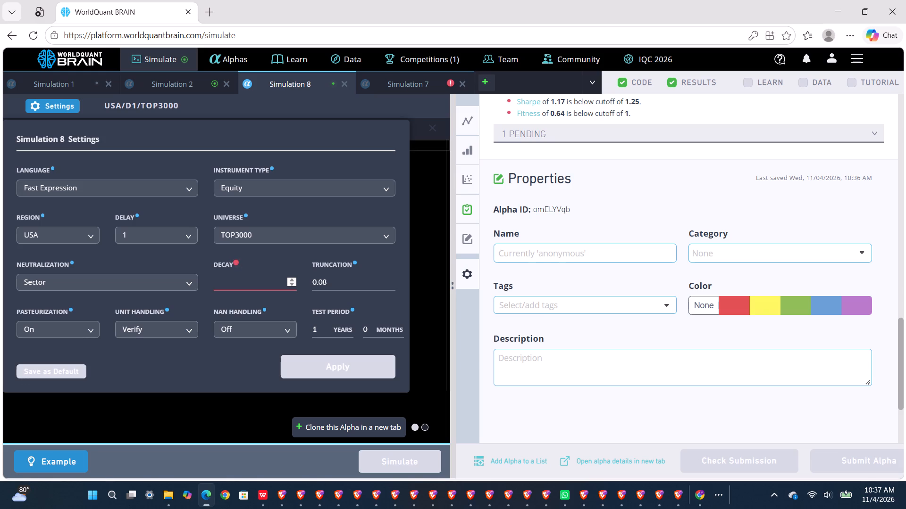
key(1)
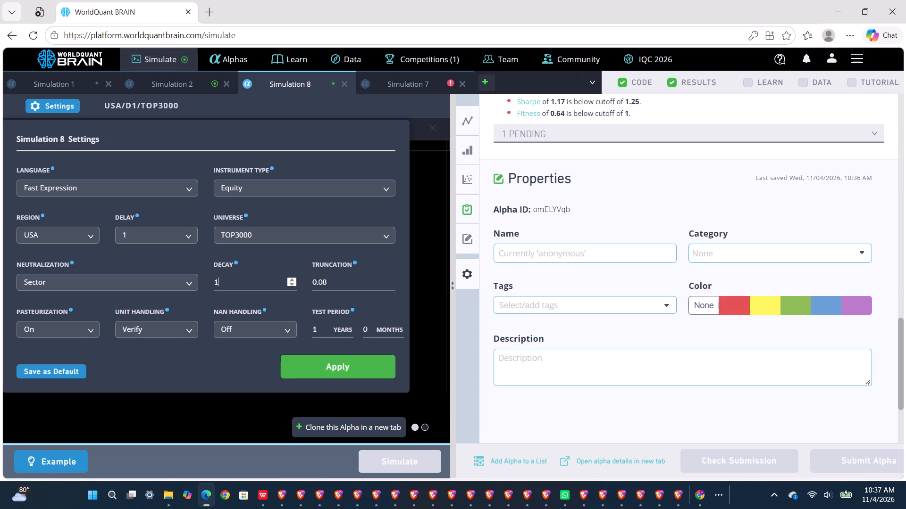
key(BackSpace)
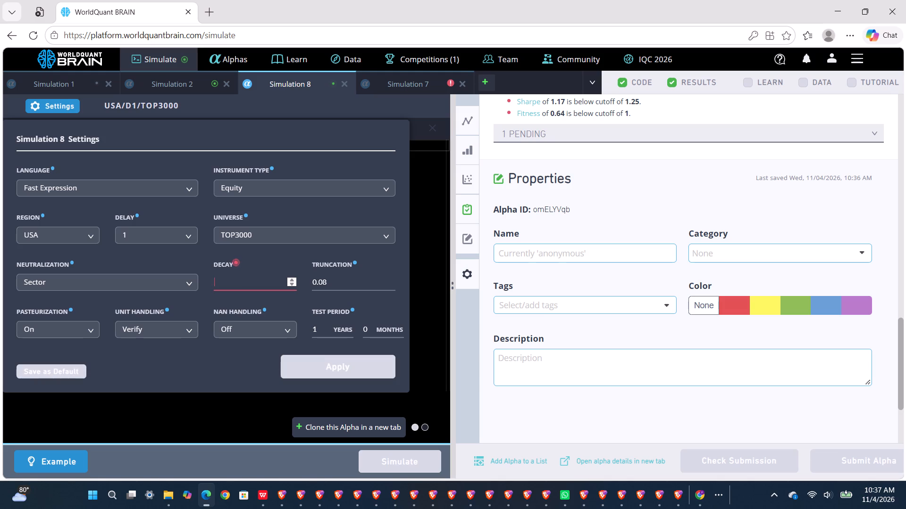
text(11)
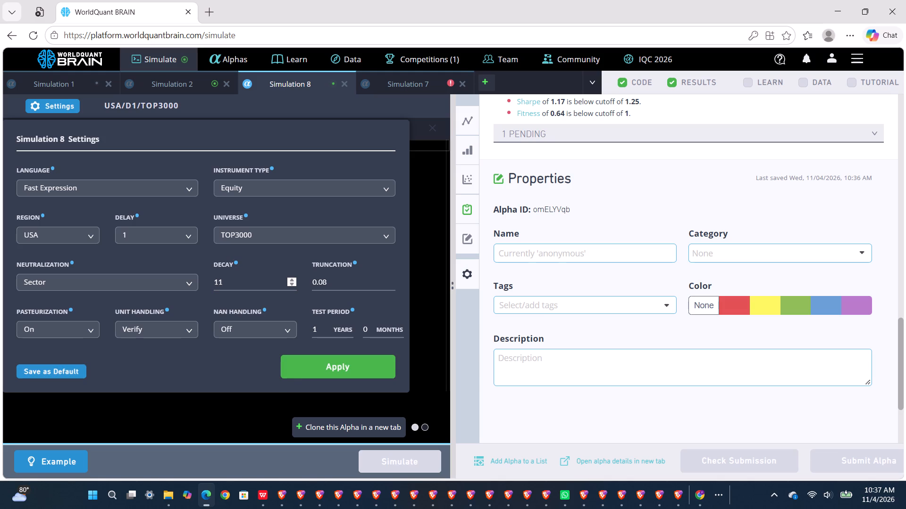
key(BackSpace)
key(BackSpace)
key(1)
key(BackSpace)
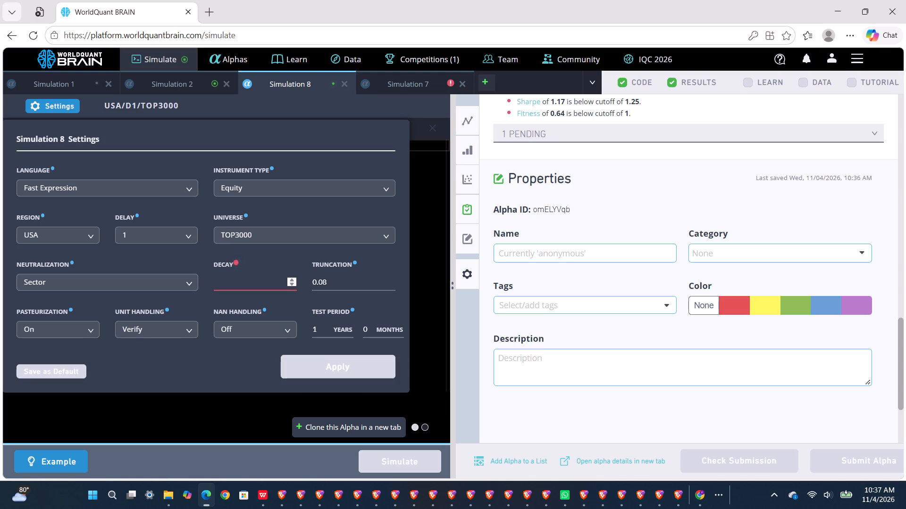
text(21)
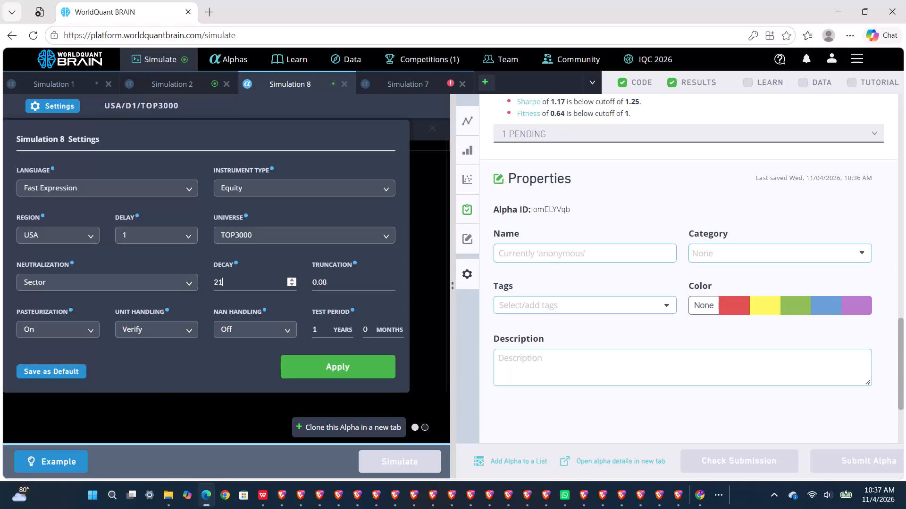
key(BackSpace)
key(BackSpace)
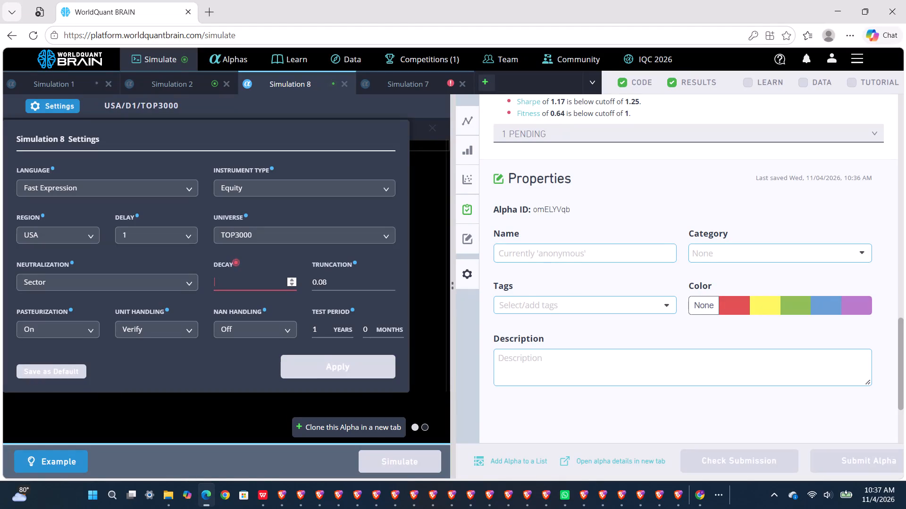
key(2)
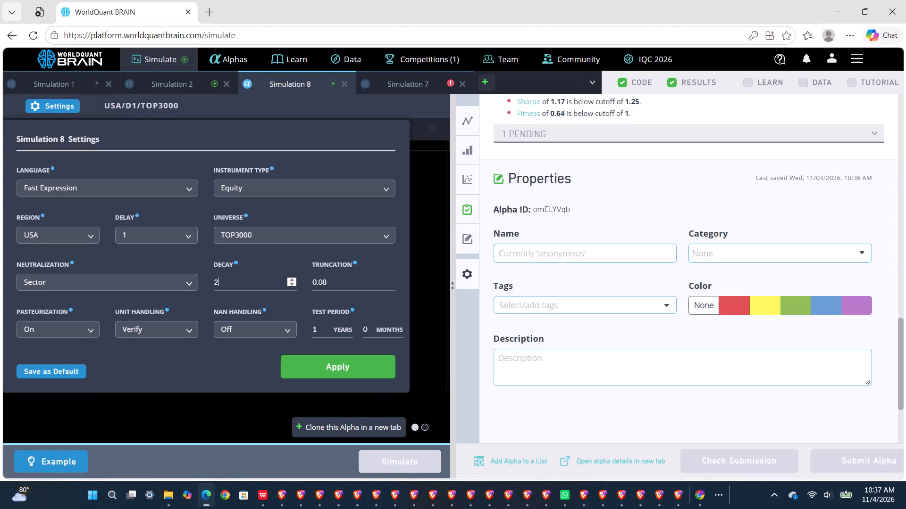
key(BackSpace)
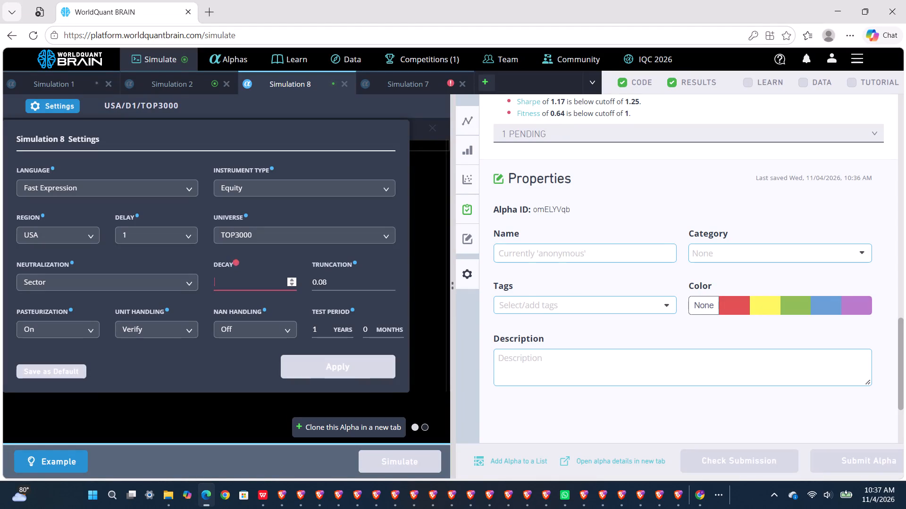
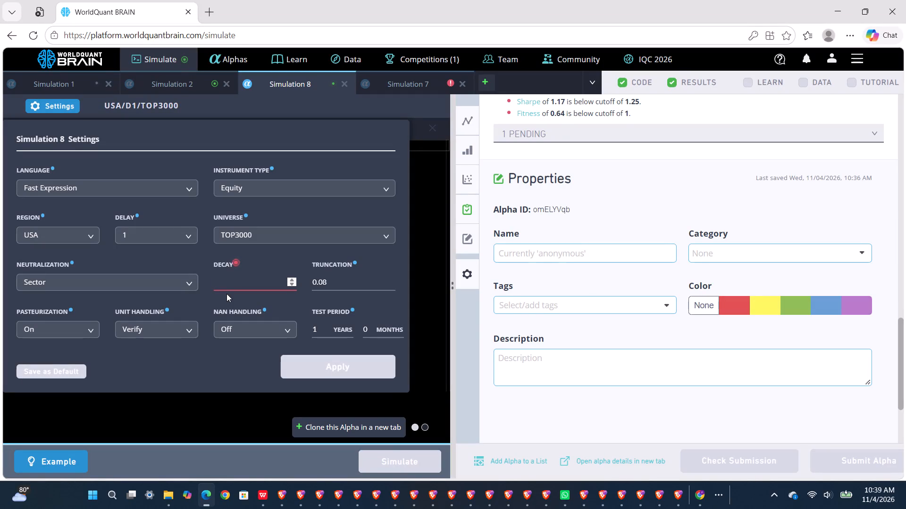
Set Simulation 8's decay to 8, apply the settings and run the simulation.
key(8)
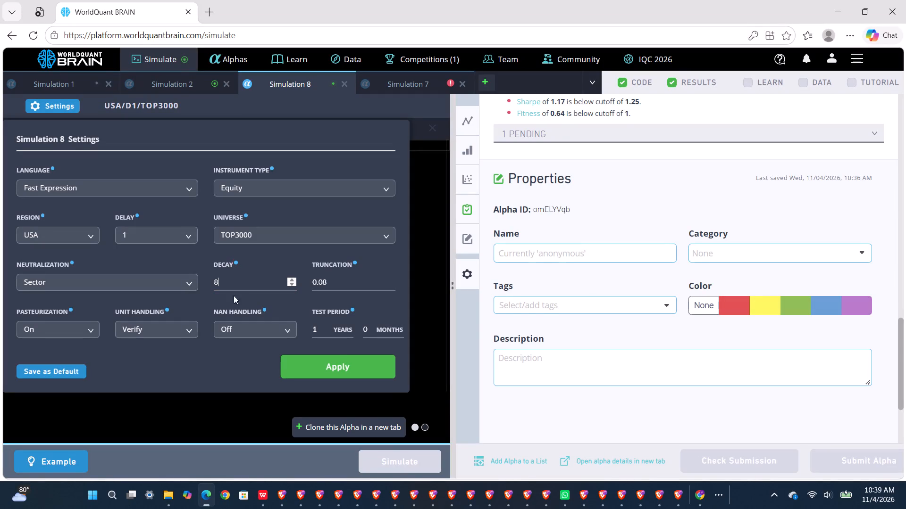
click(339, 357)
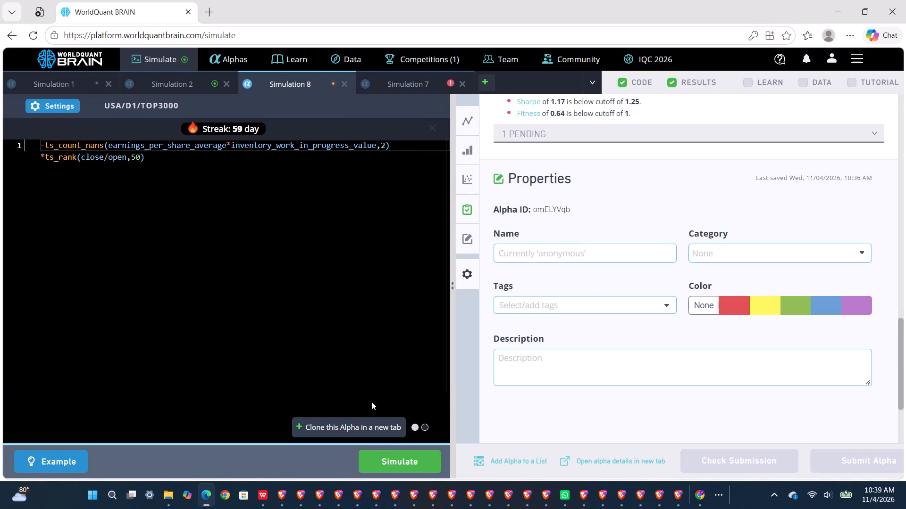
click(399, 456)
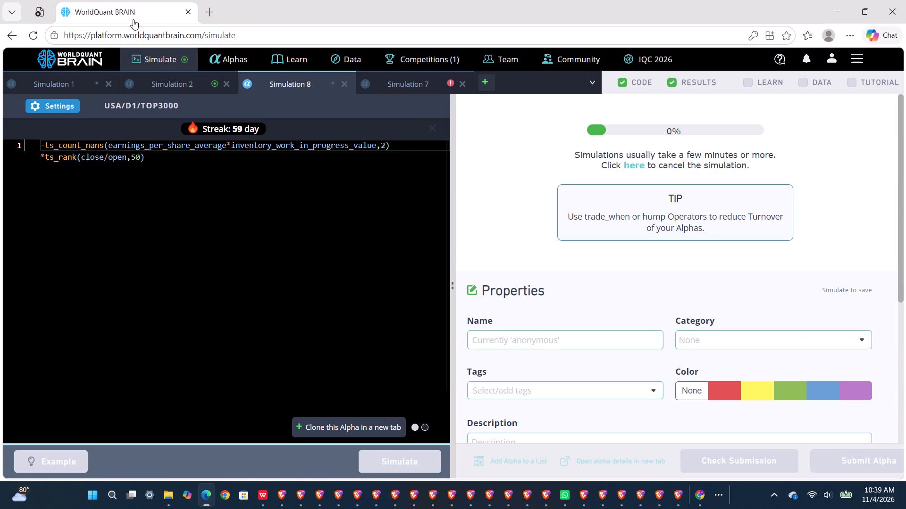
Open Simulation 2, reveal its test period and review the details of its failed IS tests.
click(173, 92)
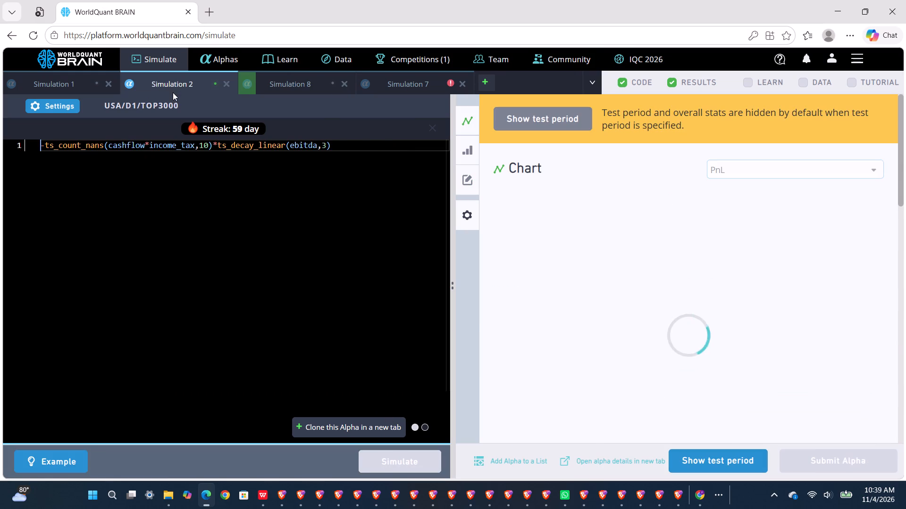
click(685, 455)
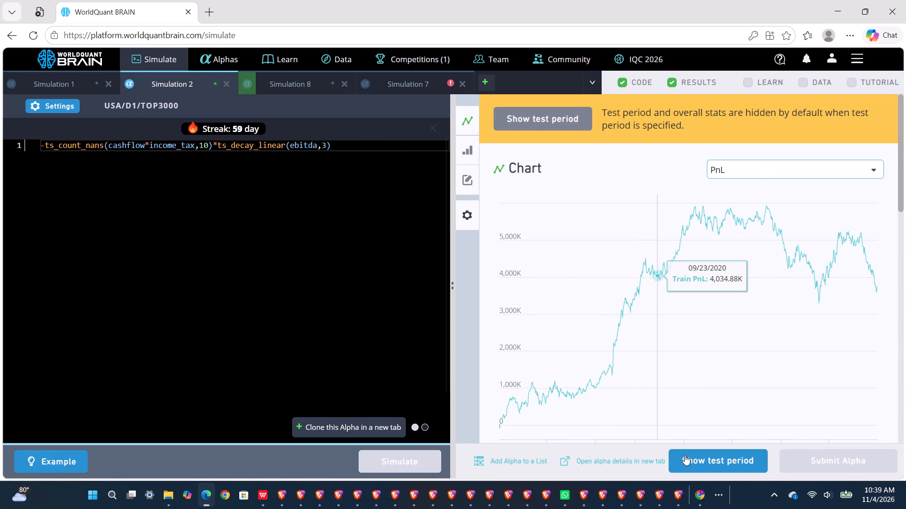
scroll(689, 414, down, 6)
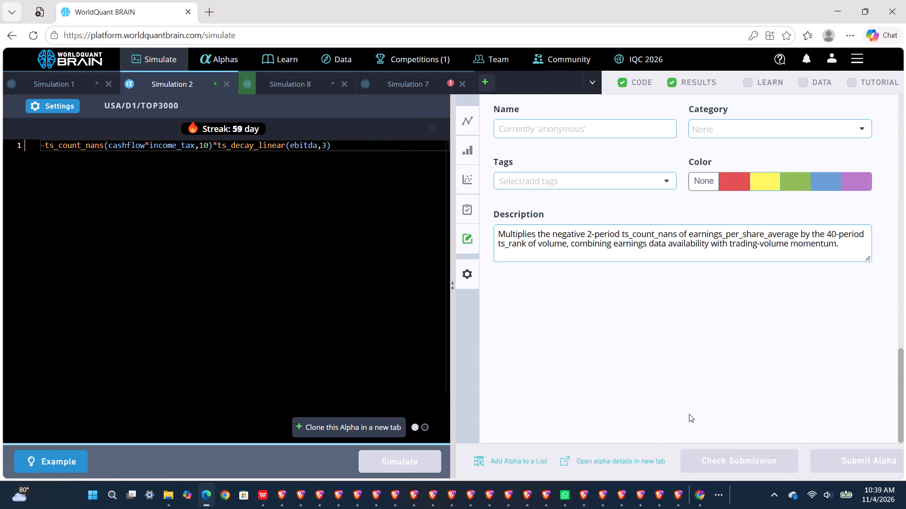
scroll(689, 414, up, 3)
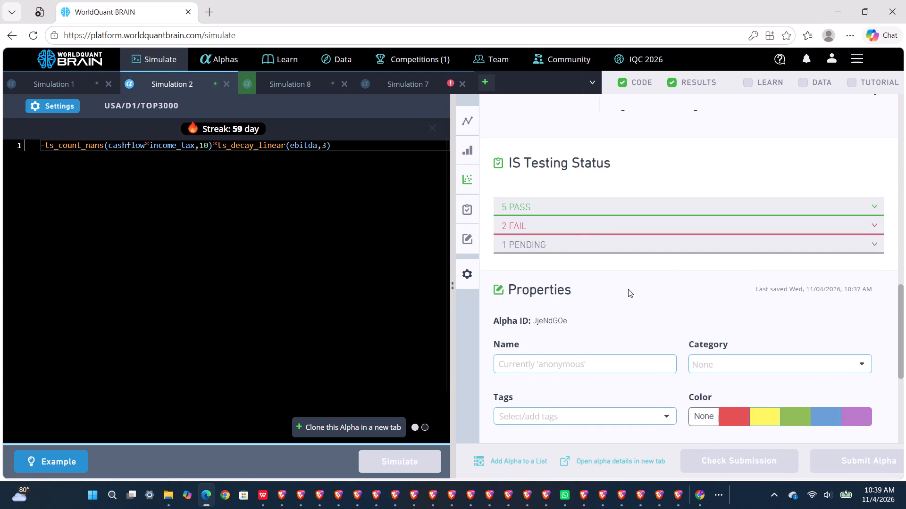
click(572, 232)
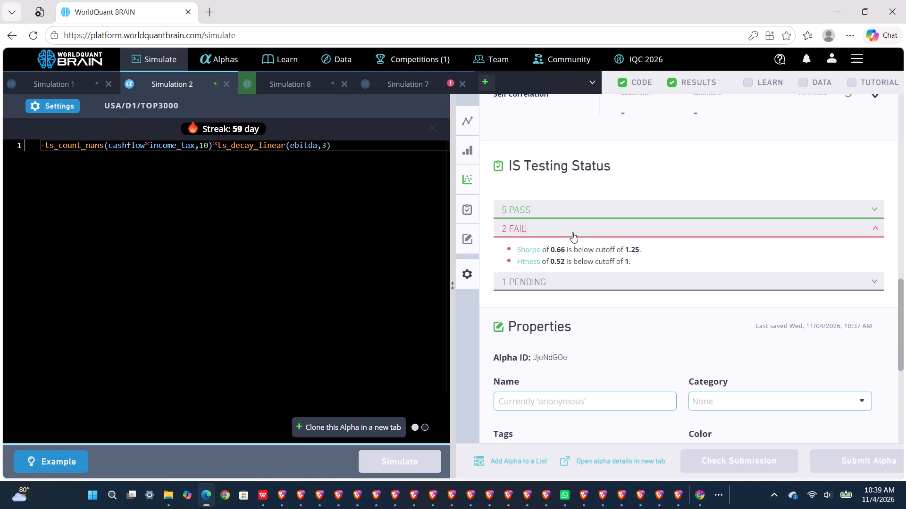
scroll(572, 232, down, 1)
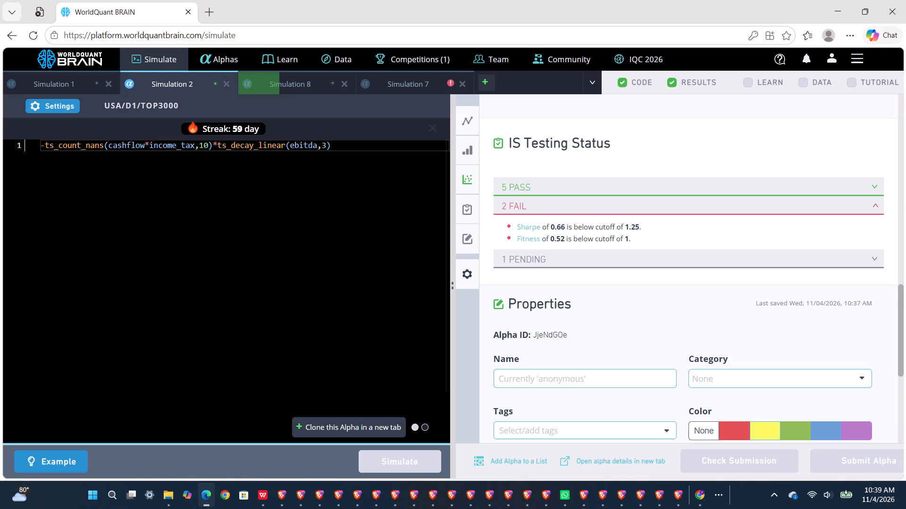
Replace ebitda with inventory_wip_amount inside Simulation 2's ts_decay_linear term and run the simulation.
click(195, 81)
double_click(304, 145)
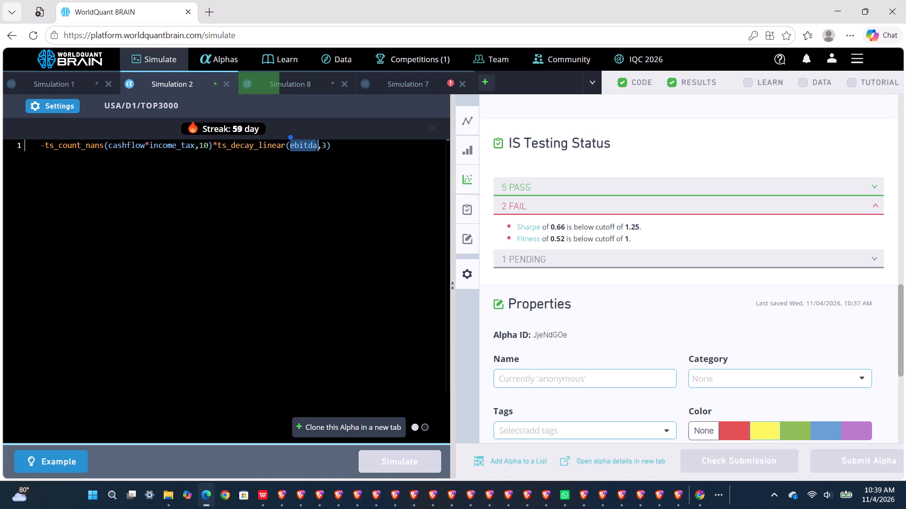
key(f)
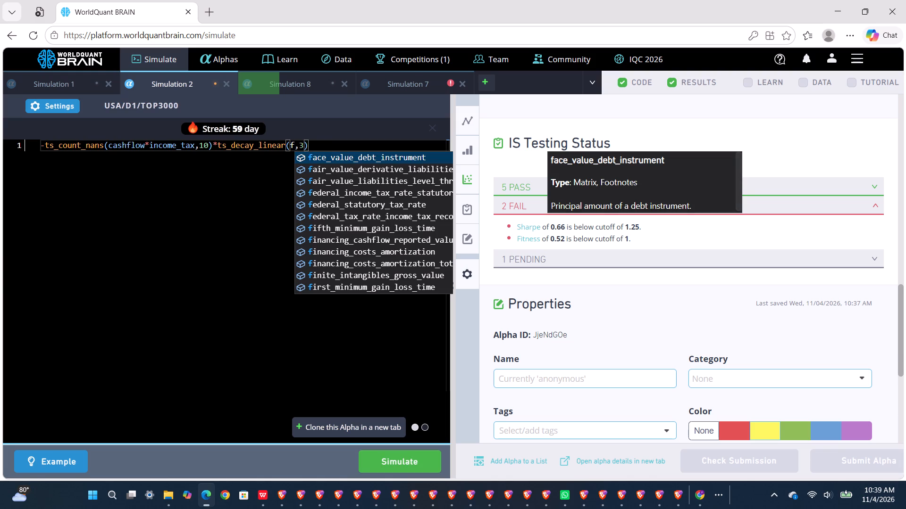
key(BackSpace)
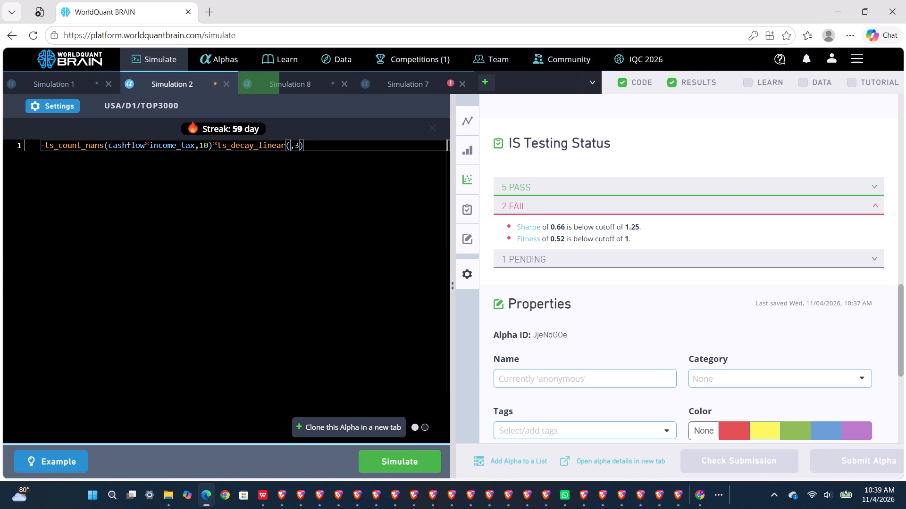
key(w)
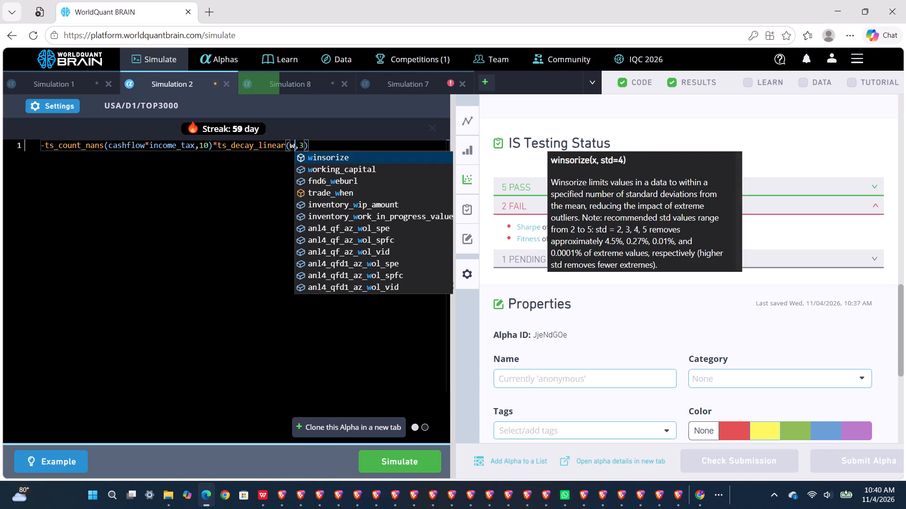
click(337, 205)
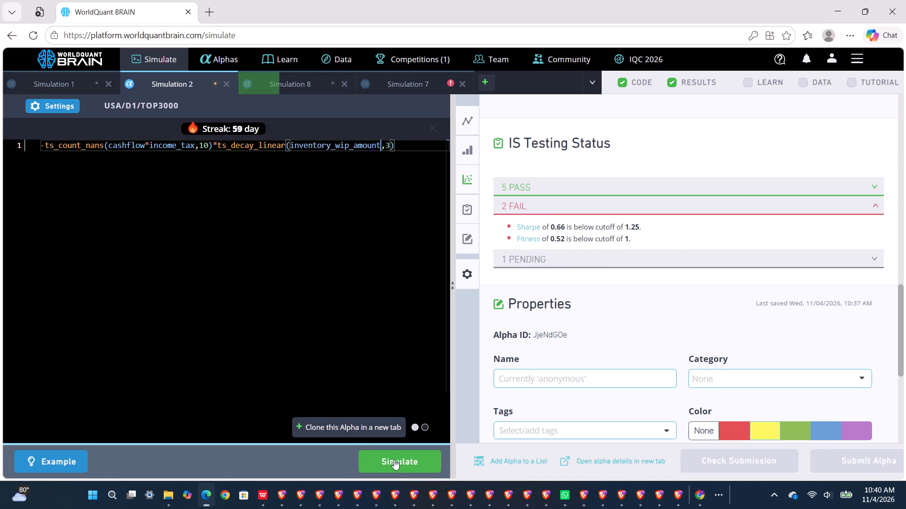
click(394, 460)
Switch to Simulation 7 and run its ts_arg_max expression again.
click(385, 90)
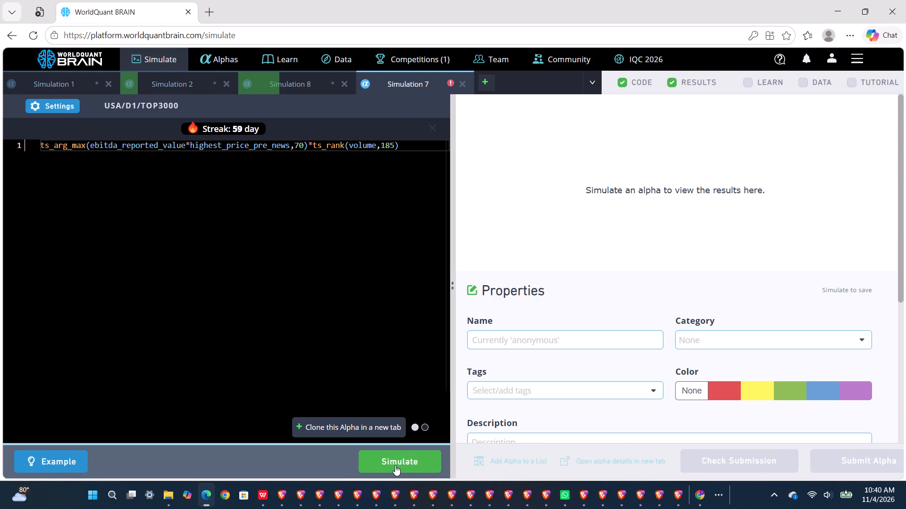
click(395, 465)
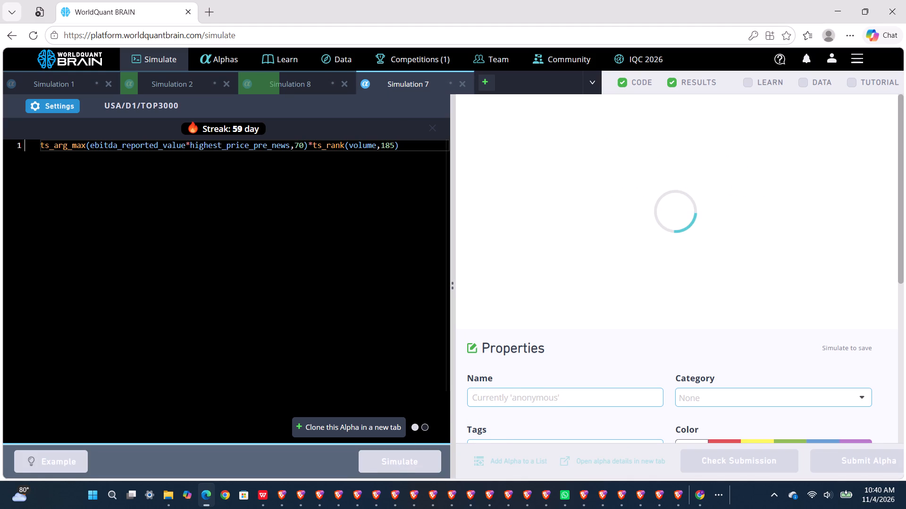
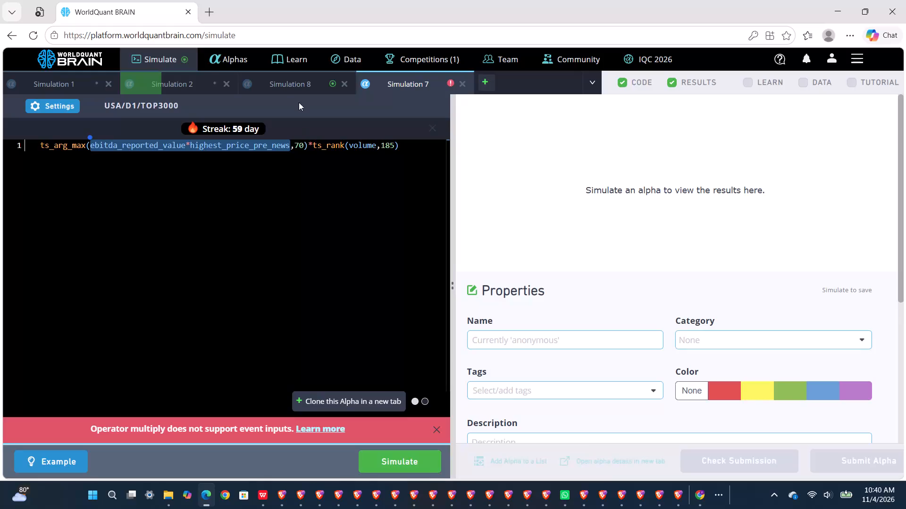
Open Simulation 8, review its failed IS tests with the test period shown, and run its self-correlation check.
click(299, 87)
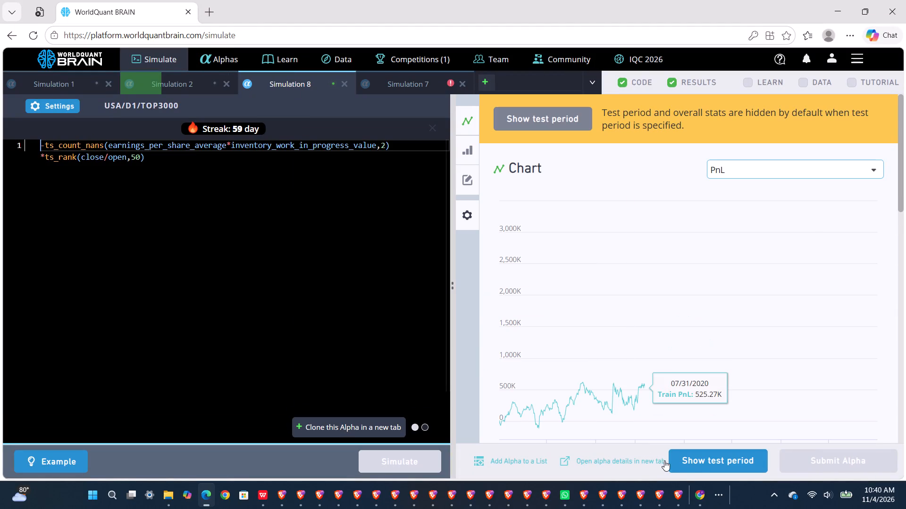
click(701, 460)
scroll(704, 412, down, 3)
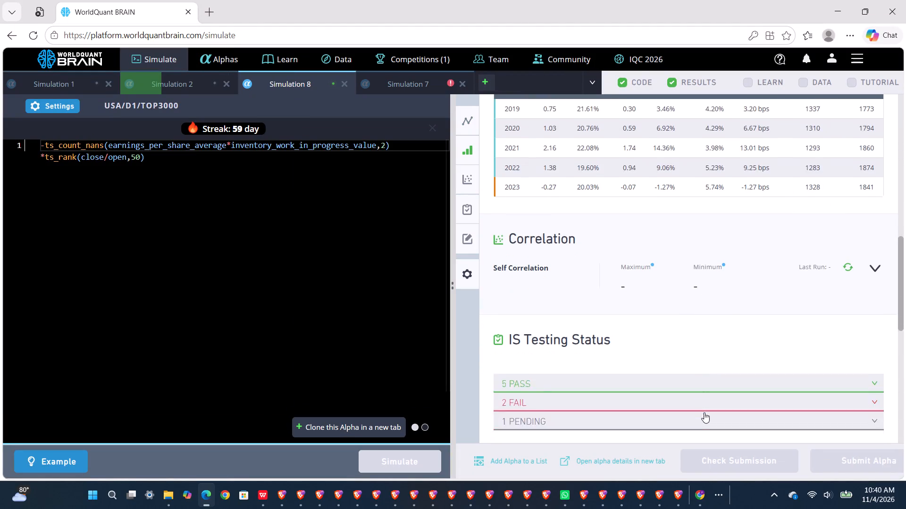
scroll(704, 412, down, 2)
click(644, 322)
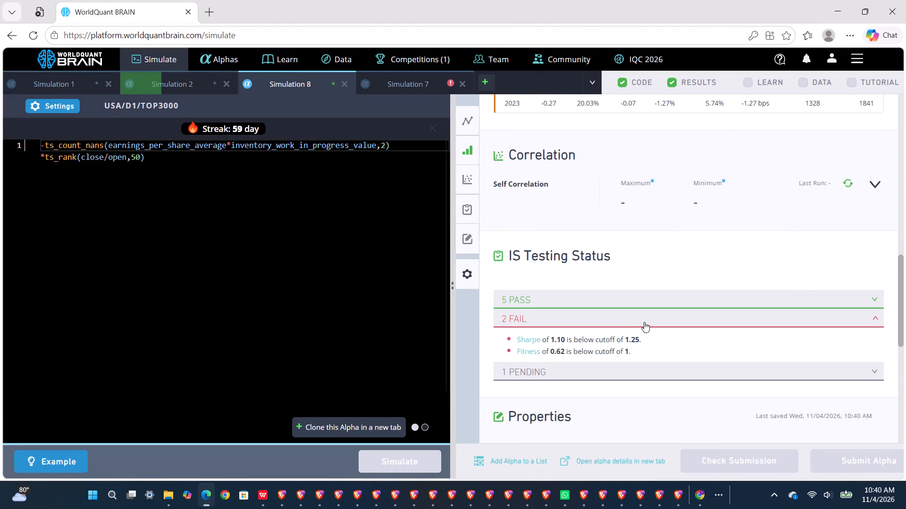
click(848, 188)
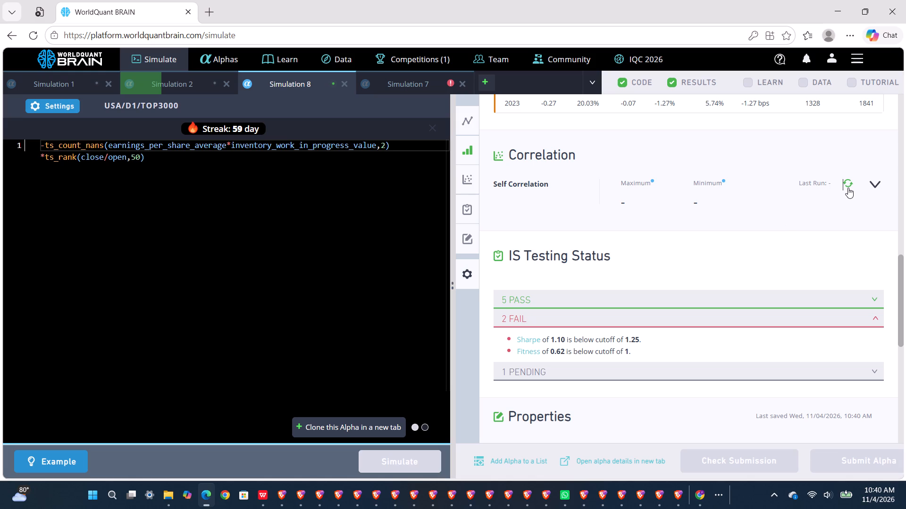
click(849, 181)
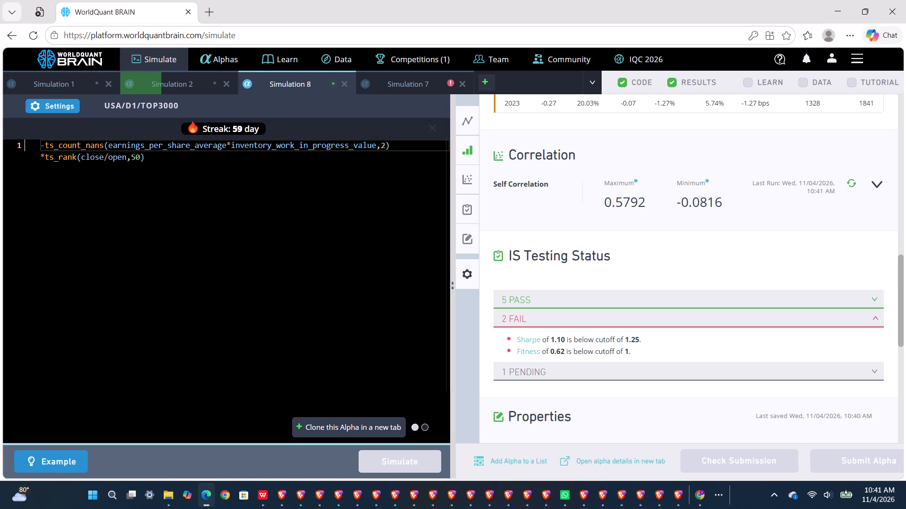
Set the ts_count_nans window in Simulation 8 to 20 and run the simulation.
click(385, 148)
key(0)
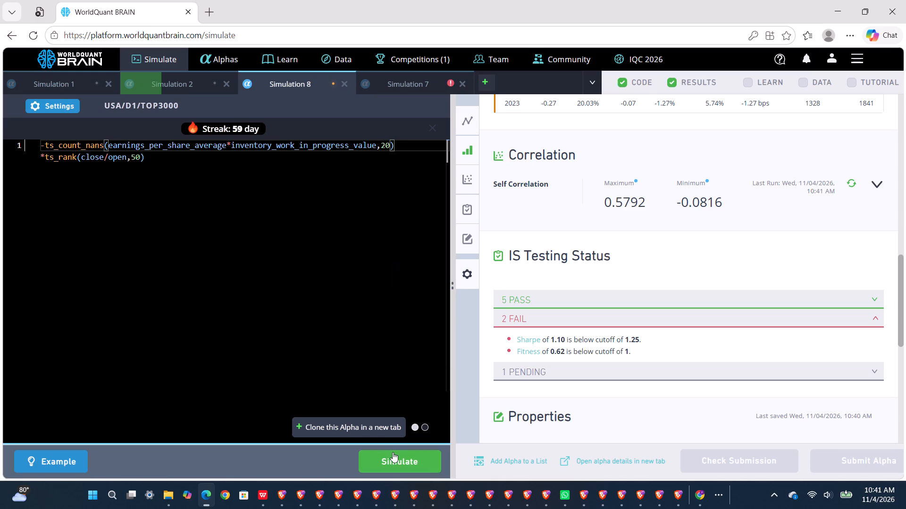
click(393, 452)
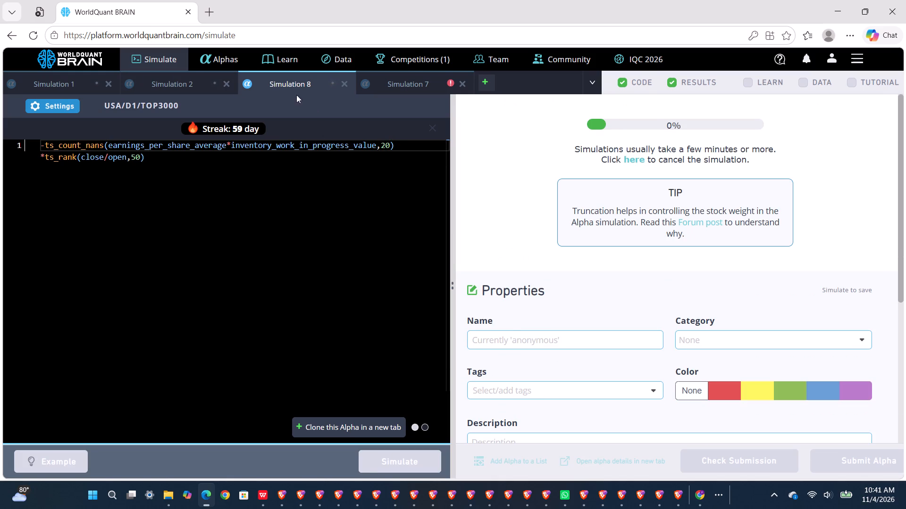
Replace inventory_wip_amount with scl12_buzz inside Simulation 2's ts_decay_linear term and run the simulation.
click(190, 87)
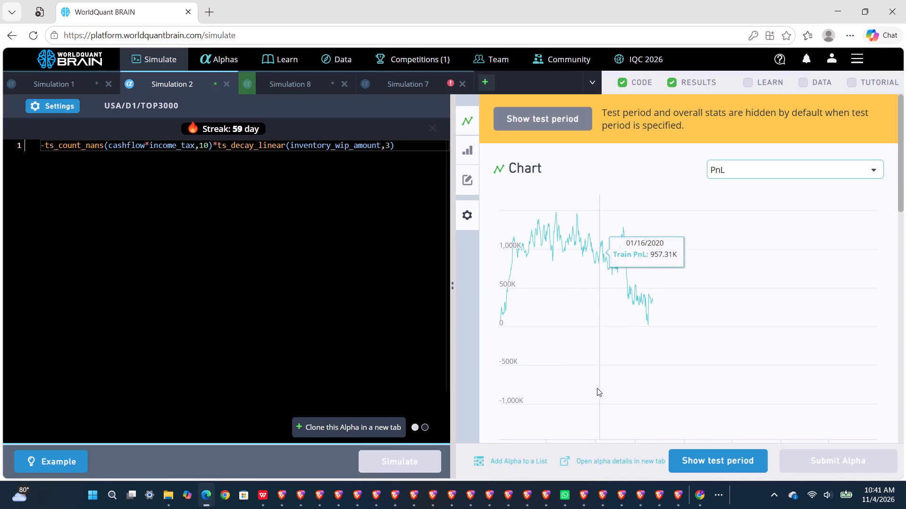
double_click(167, 144)
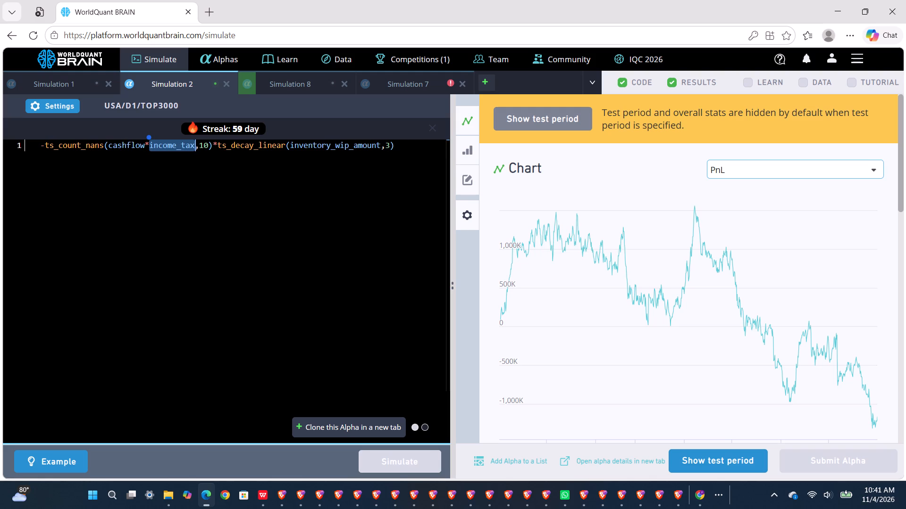
double_click(310, 143)
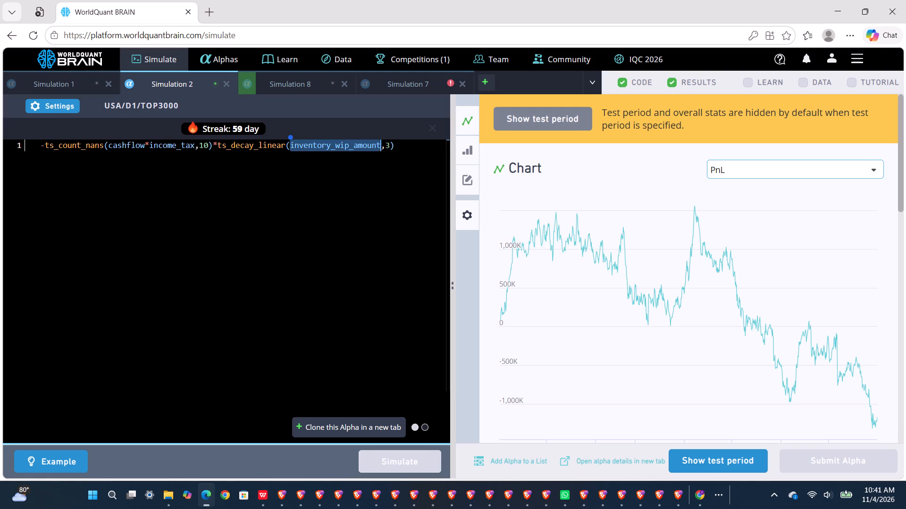
text(scl)
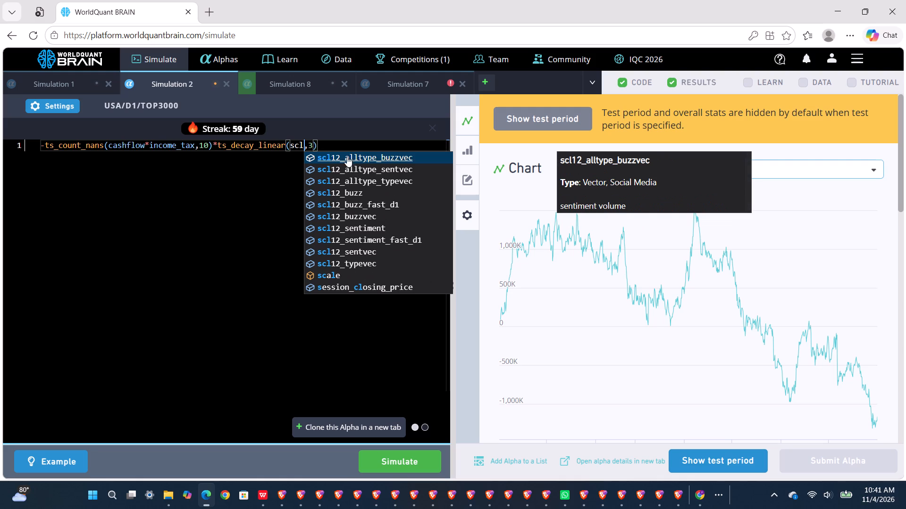
click(356, 194)
click(381, 468)
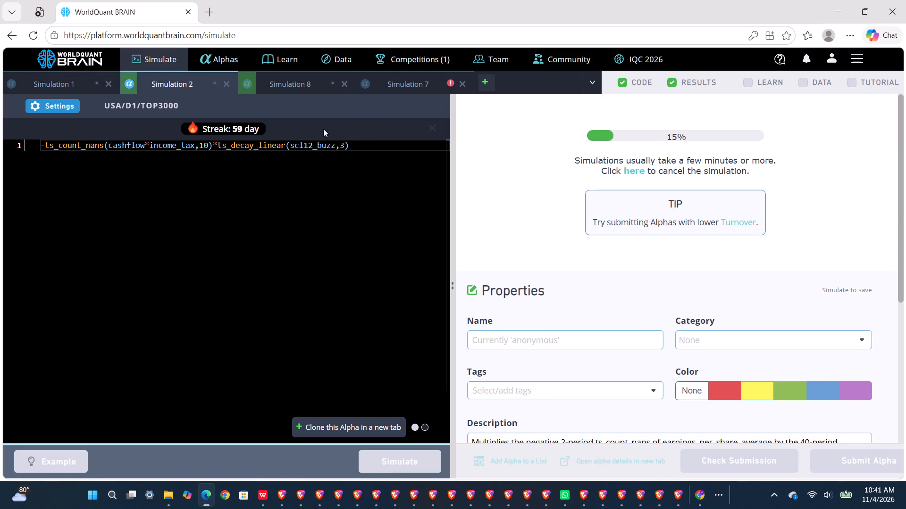
Replace highest_price_pre_news with gross_income_median inside Simulation 7's ts_arg_max term and run the simulation.
click(395, 79)
click(333, 213)
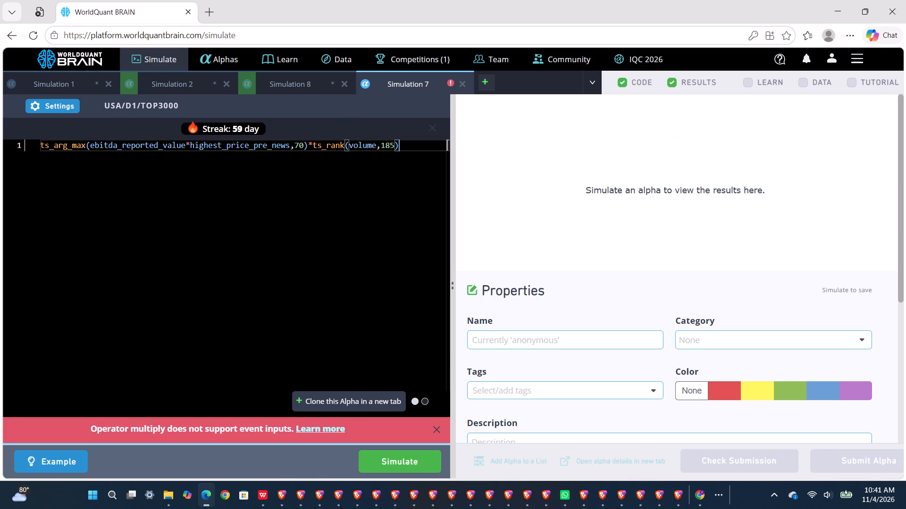
double_click(221, 148)
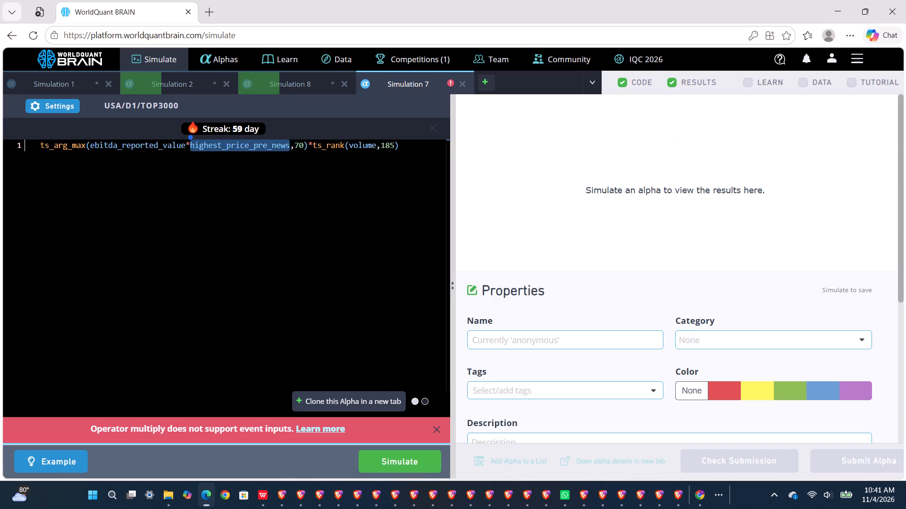
text(gros)
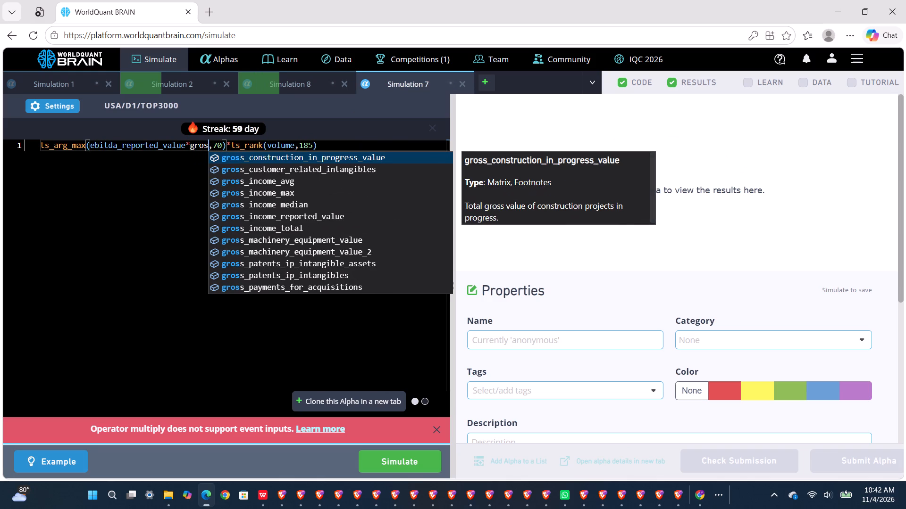
click(279, 200)
click(381, 456)
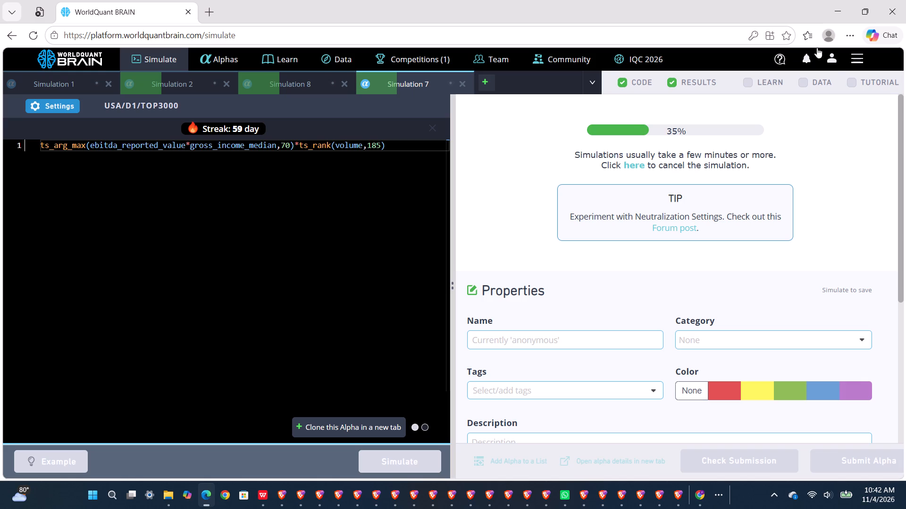
Open the profile's performance page and examine the submitted and simulated alphas charts and their period counts.
click(834, 61)
click(786, 91)
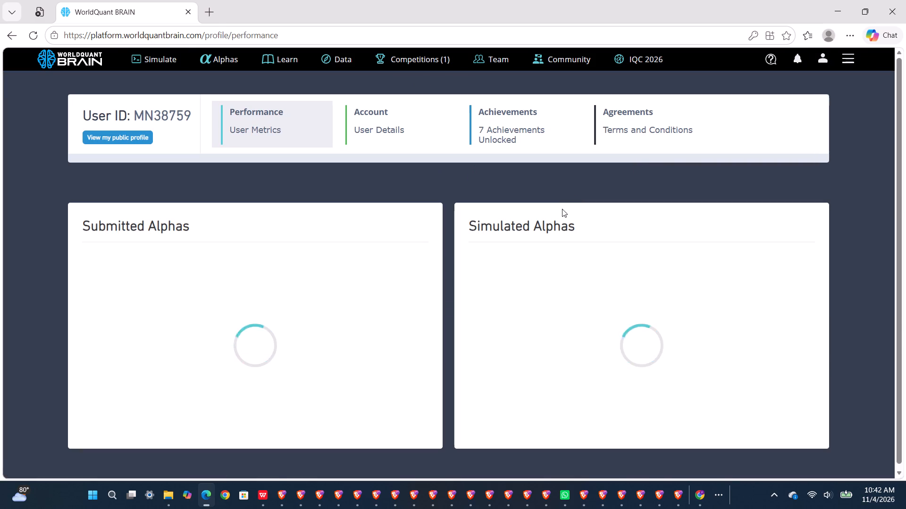
scroll(561, 215, down, 4)
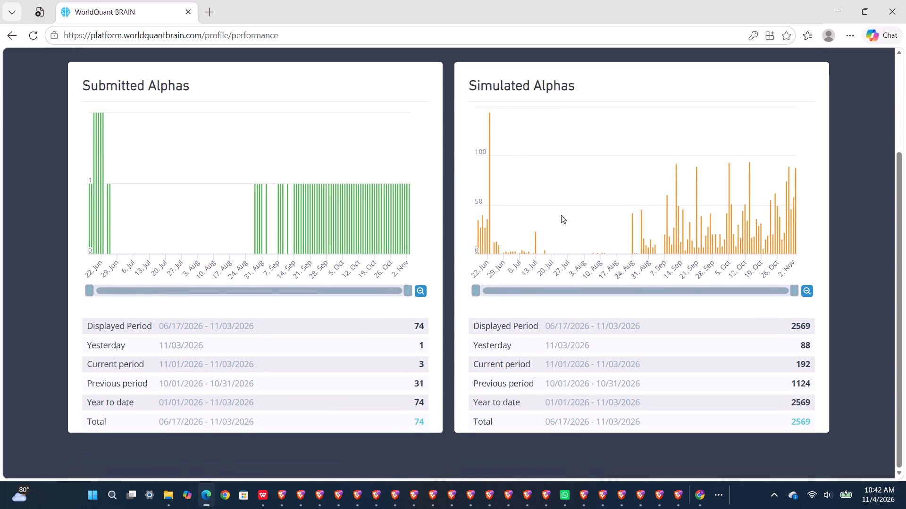
scroll(561, 215, down, 2)
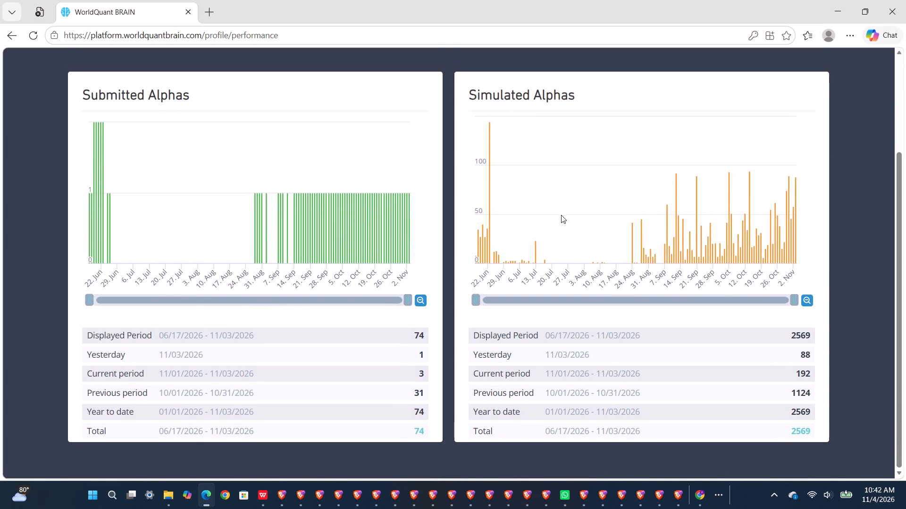
scroll(561, 215, down, 1)
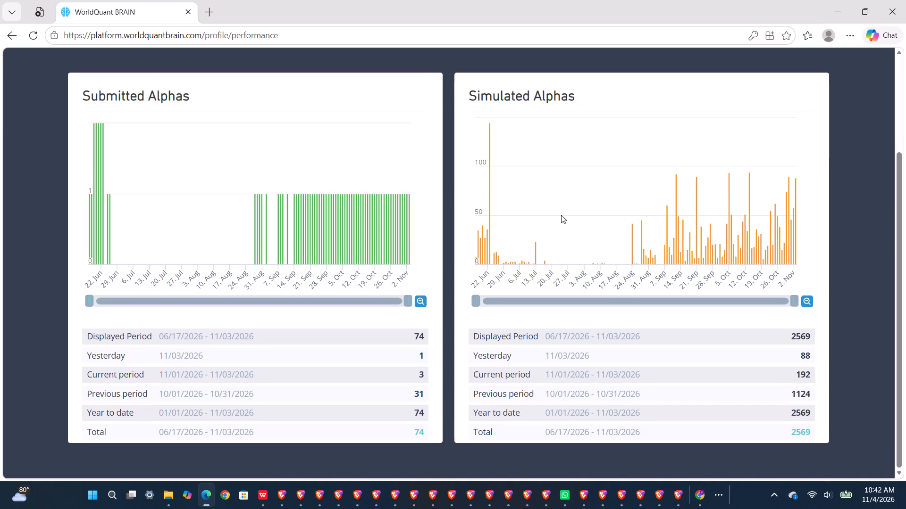
scroll(561, 215, up, 1)
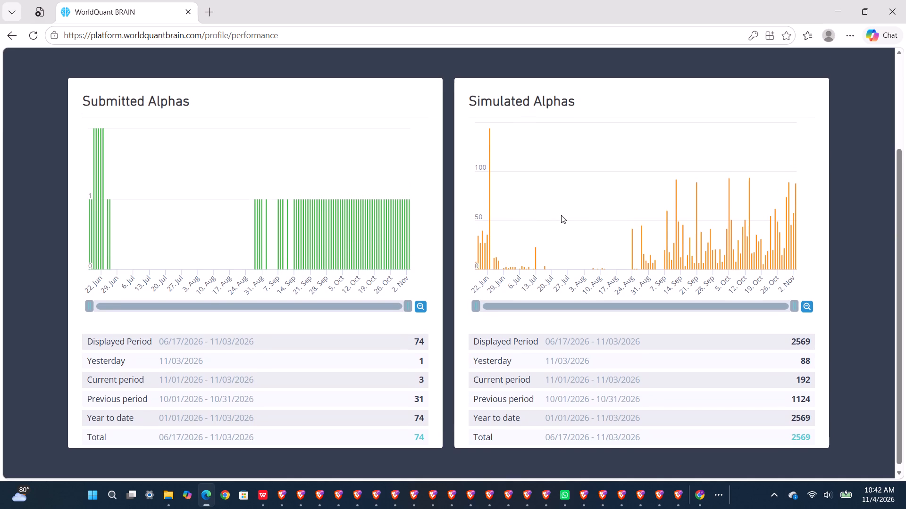
scroll(561, 215, up, 3)
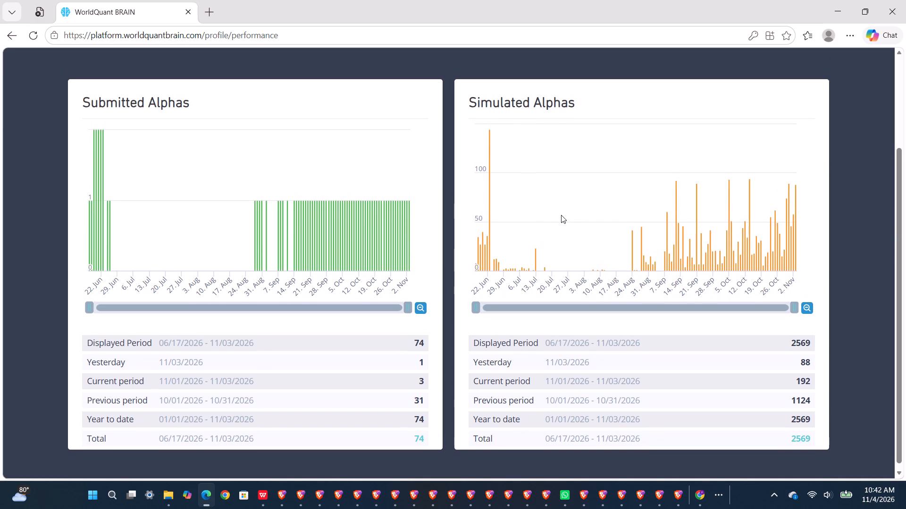
scroll(561, 215, up, 1)
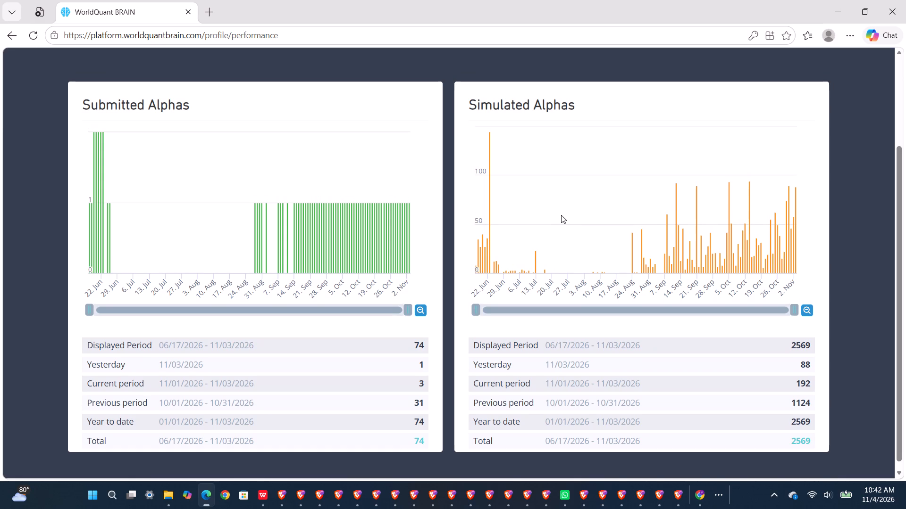
scroll(561, 215, up, 1)
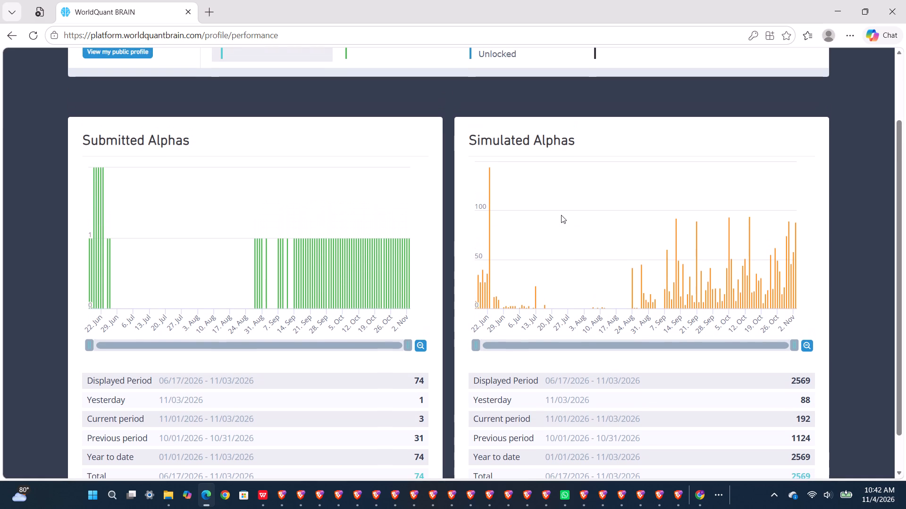
scroll(561, 215, up, 8)
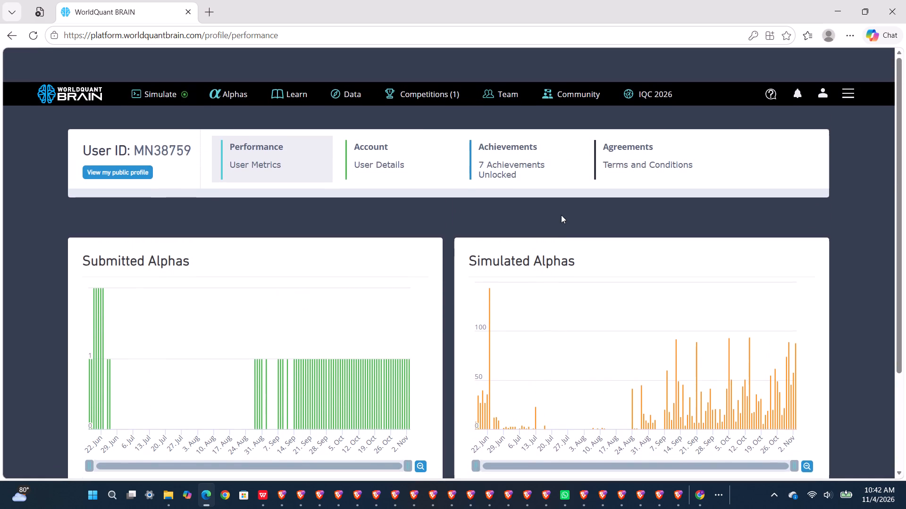
View the list of unsubmitted alphas and return to the simulation workspace.
click(244, 59)
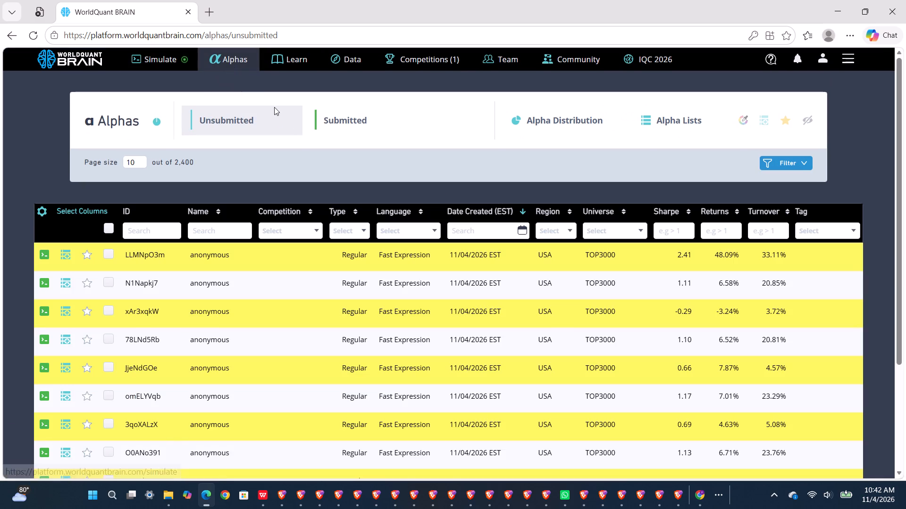
click(170, 57)
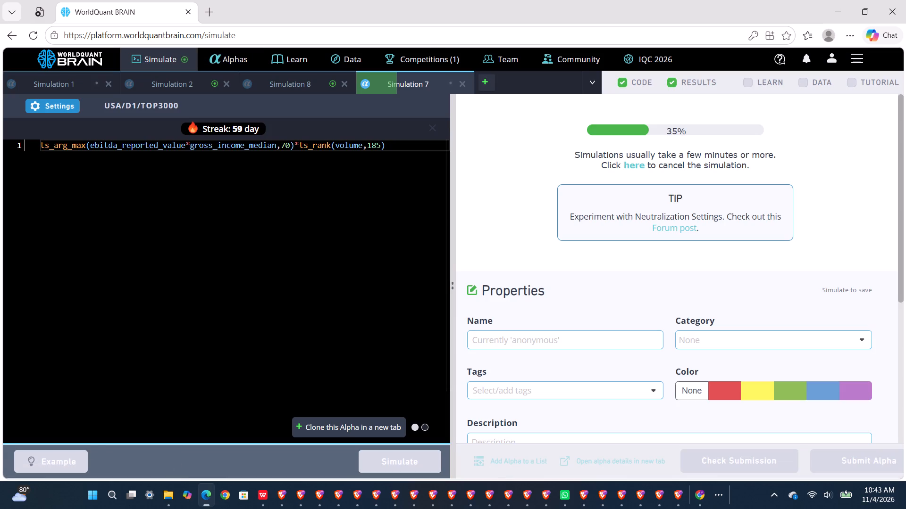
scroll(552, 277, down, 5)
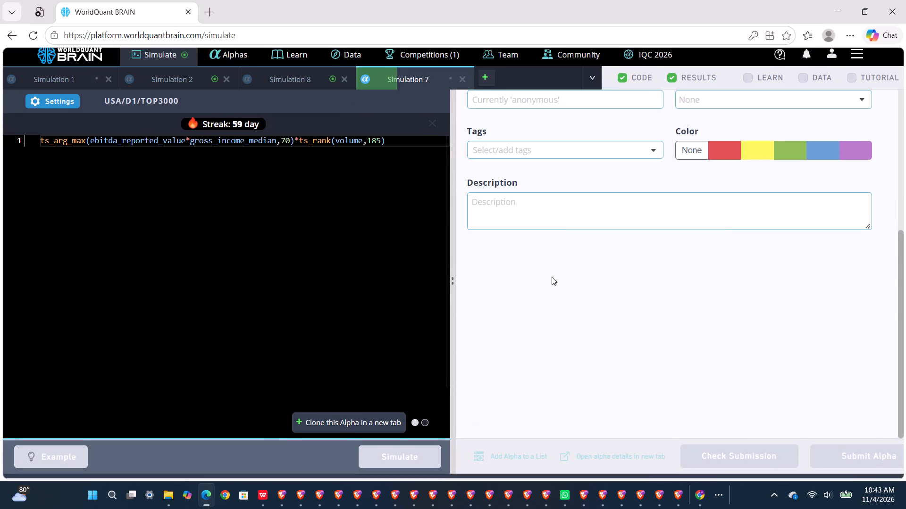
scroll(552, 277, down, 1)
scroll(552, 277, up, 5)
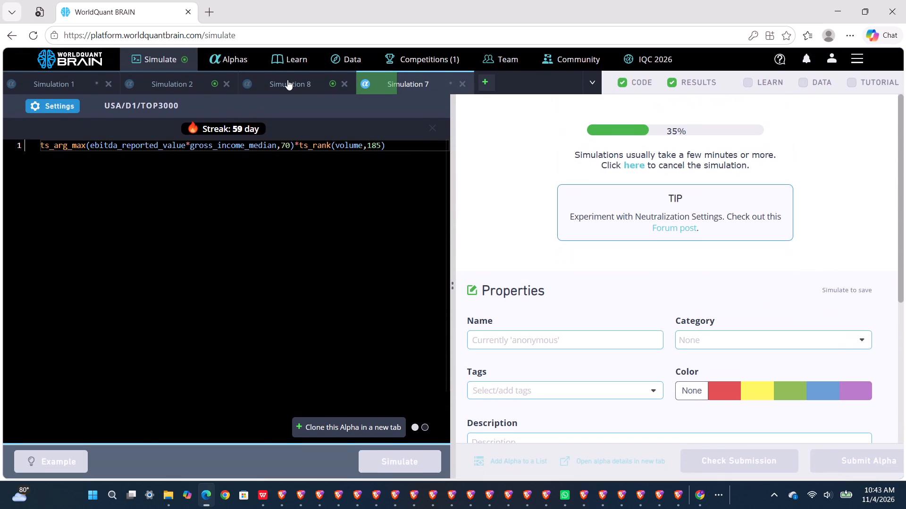
Open Simulation 8, review its failed IS tests with the test period shown, and run its self-correlation check.
click(287, 80)
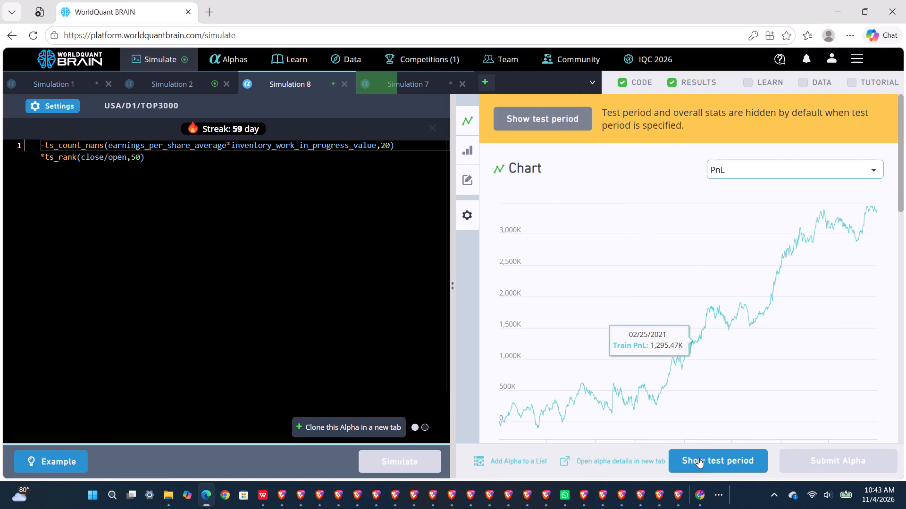
click(698, 458)
scroll(697, 373, down, 7)
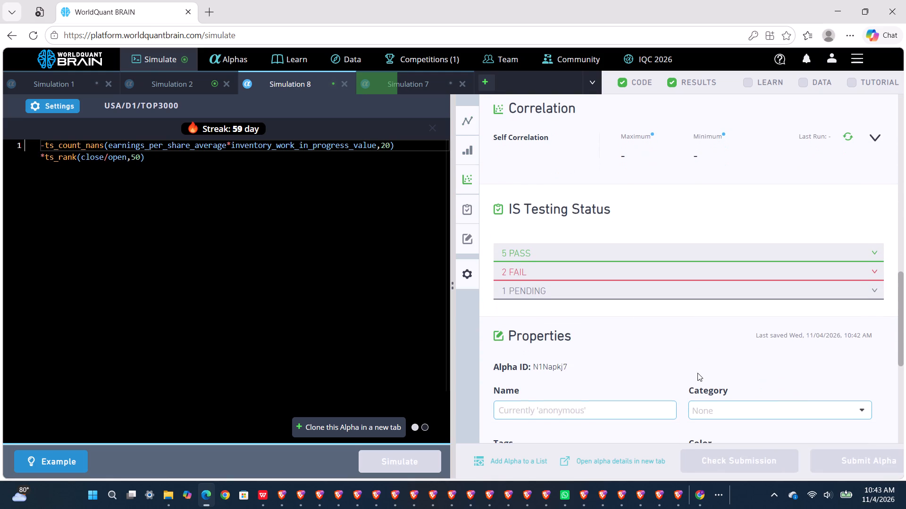
click(607, 278)
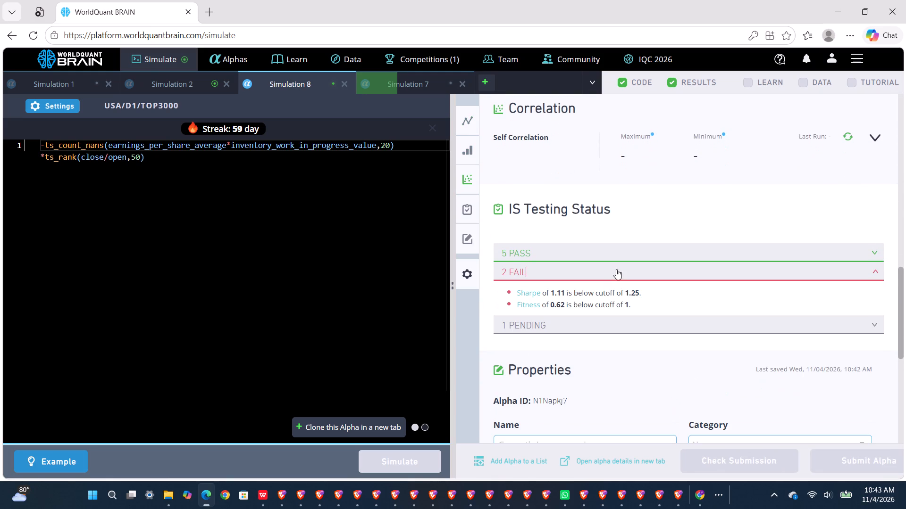
click(847, 138)
scroll(799, 174, up, 1)
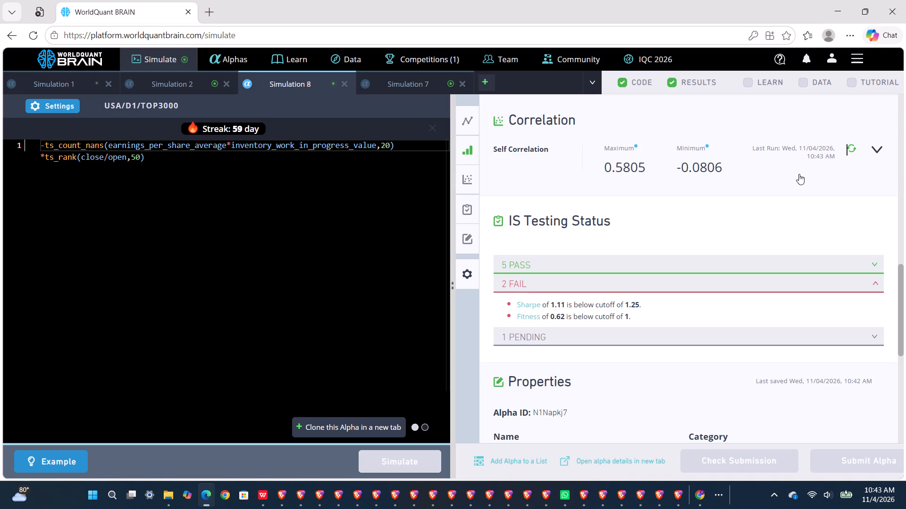
Set Simulation 8's neutralization to Market, apply the settings and run the simulation.
click(48, 106)
click(83, 282)
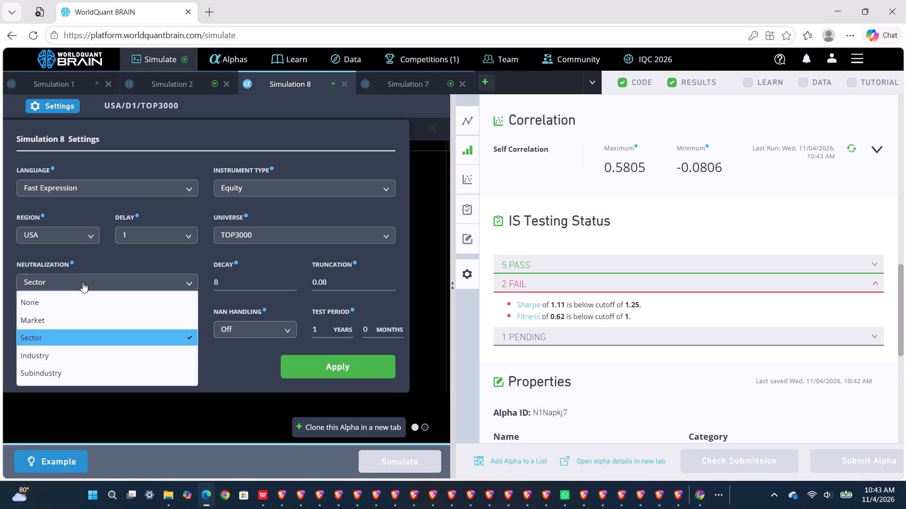
click(57, 323)
click(327, 368)
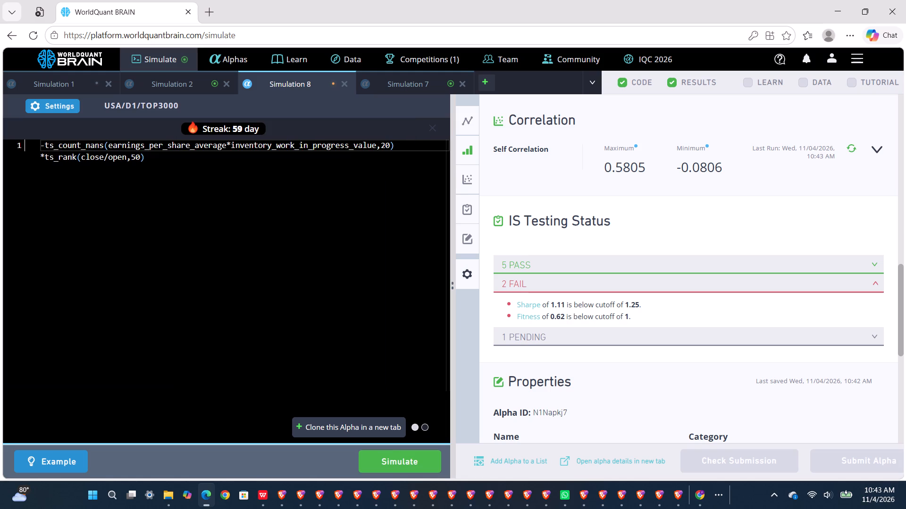
click(393, 454)
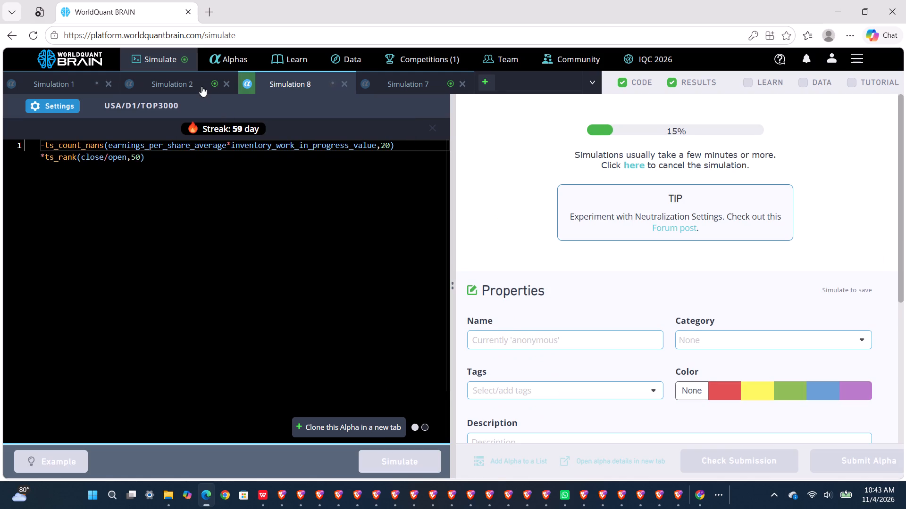
Open Simulation 2, show its test period, run its self-correlation check and review its failed IS test.
click(201, 86)
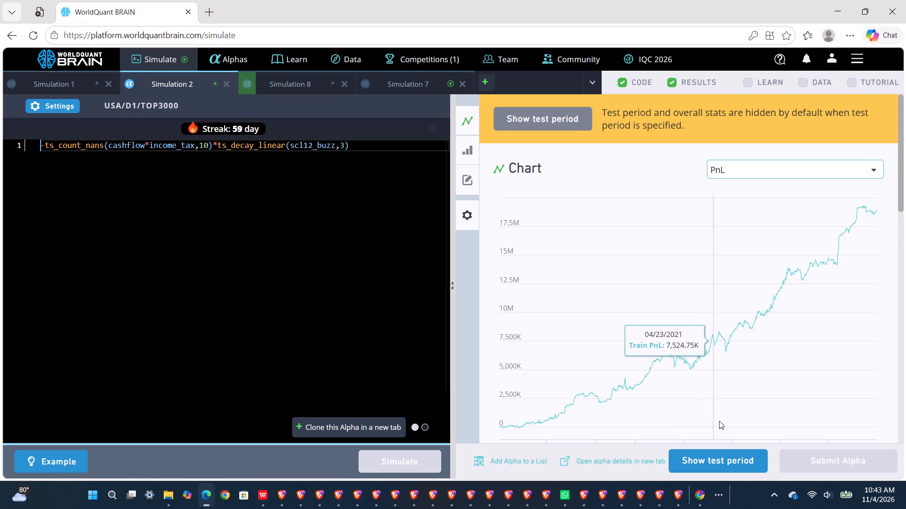
click(723, 459)
scroll(720, 403, down, 3)
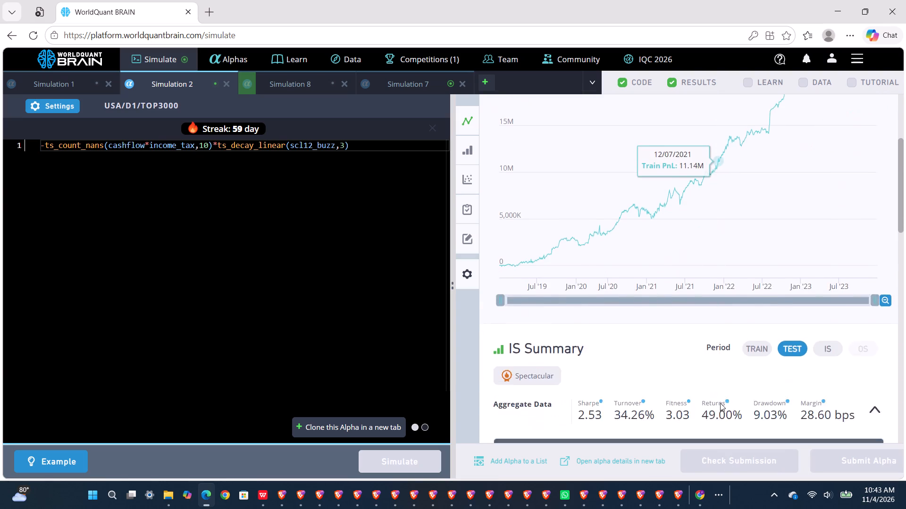
scroll(720, 403, down, 2)
scroll(720, 403, right, 1)
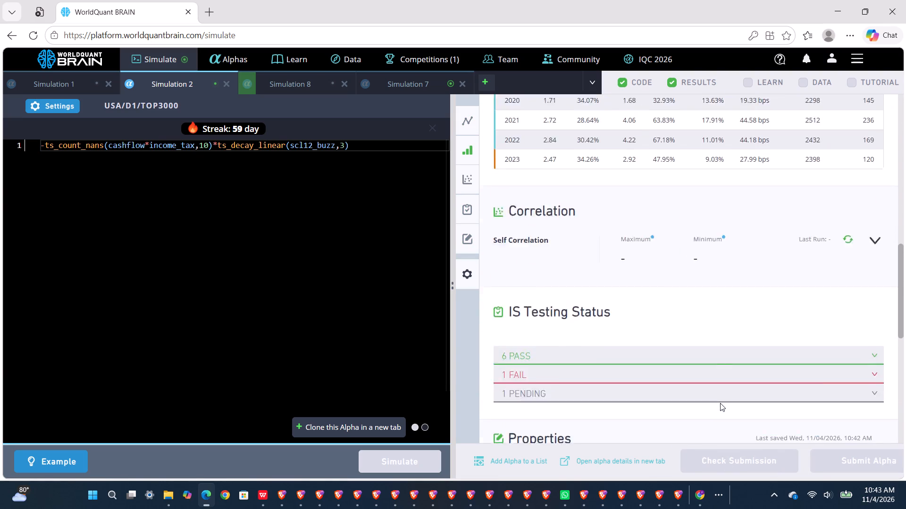
scroll(720, 403, right, 1)
click(844, 313)
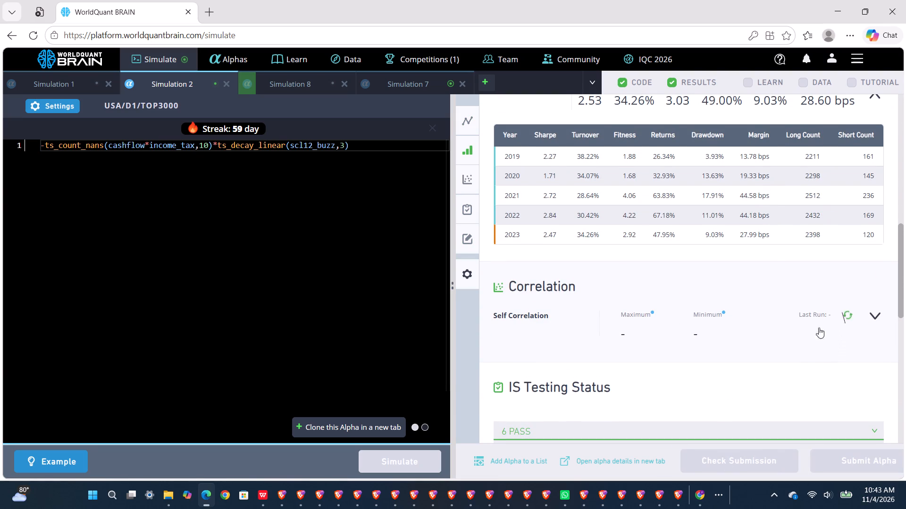
scroll(794, 340, down, 2)
click(631, 347)
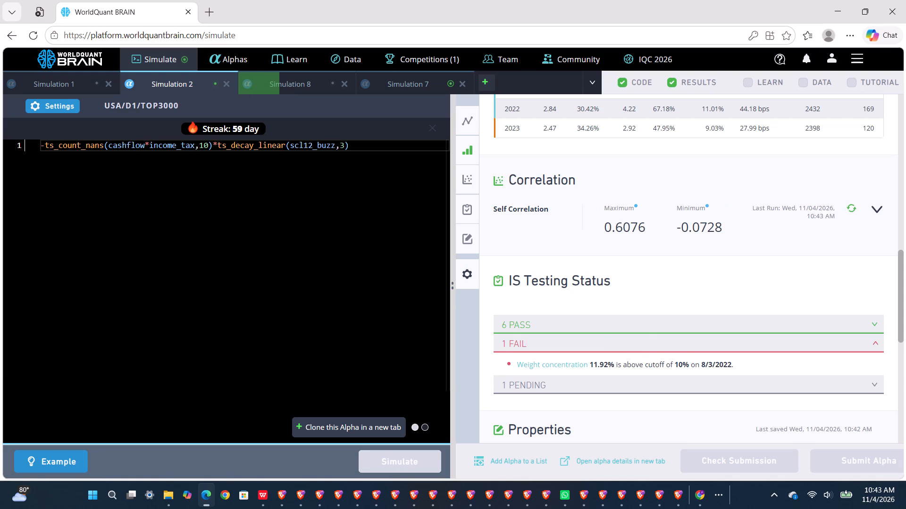
Set Simulation 2's decay to 7, apply the settings and run the simulation.
click(67, 113)
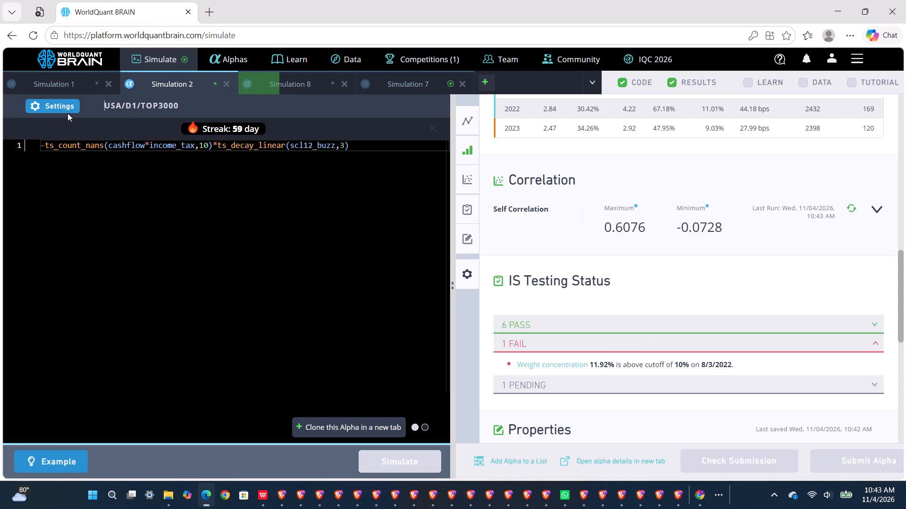
click(64, 112)
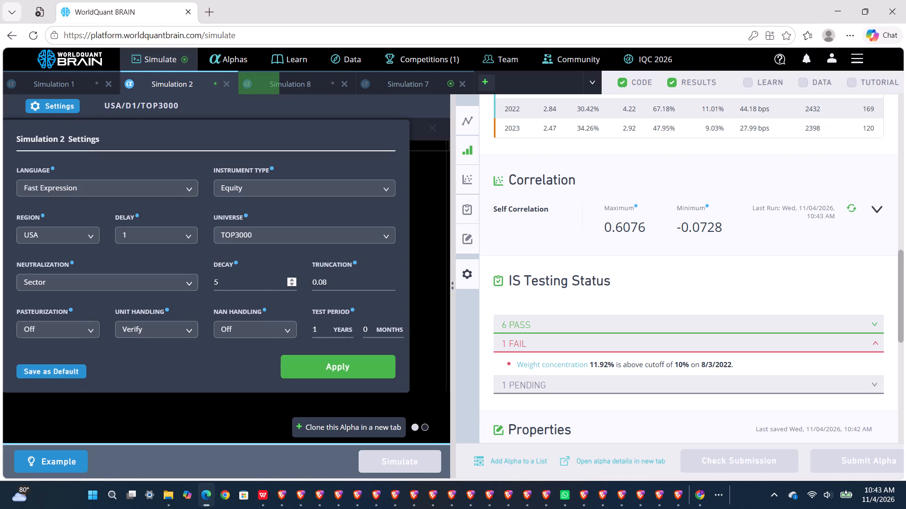
click(238, 289)
key(BackSpace)
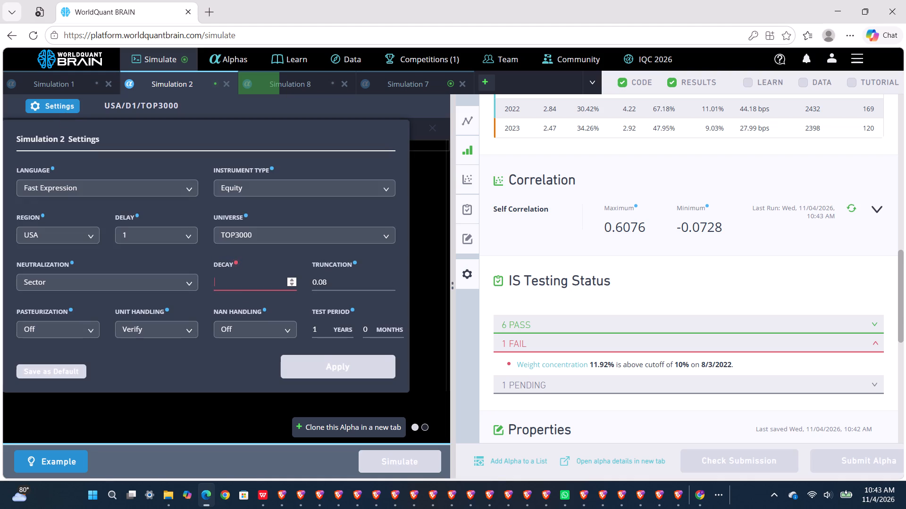
key(ctrl+z)
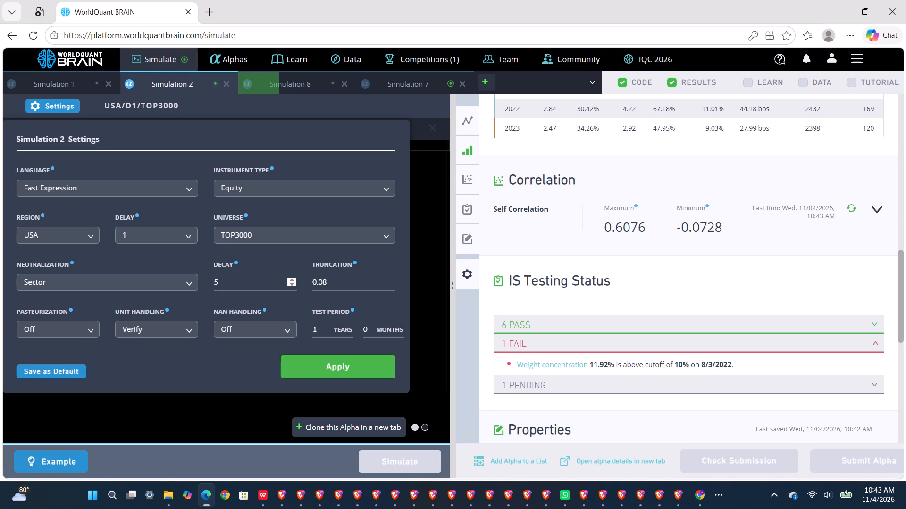
key(BackSpace)
key(7)
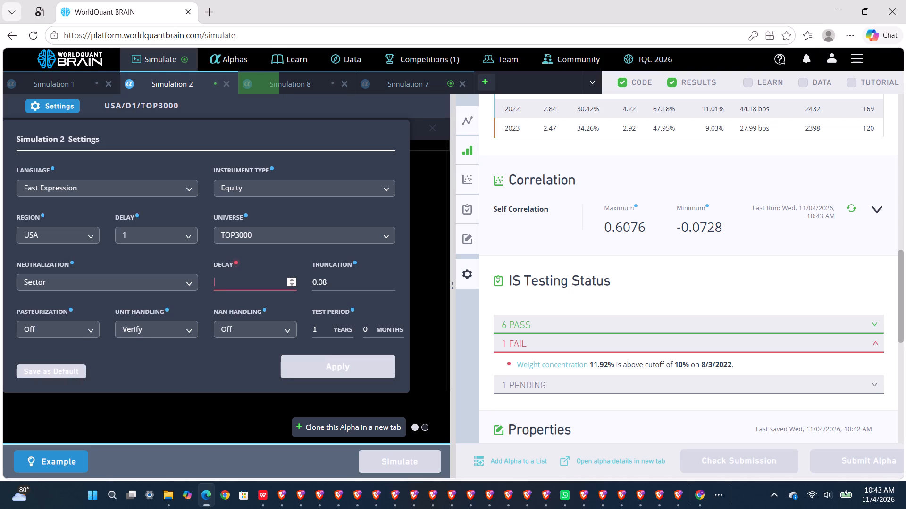
click(334, 371)
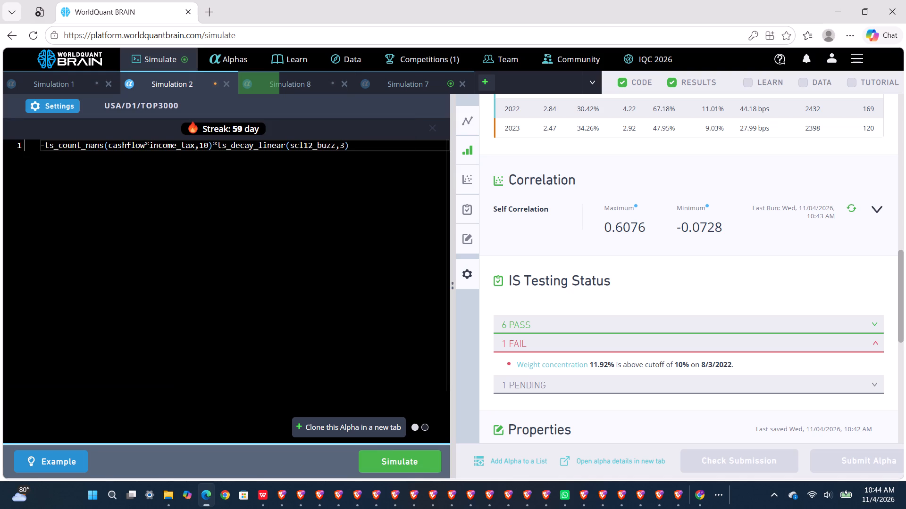
click(392, 455)
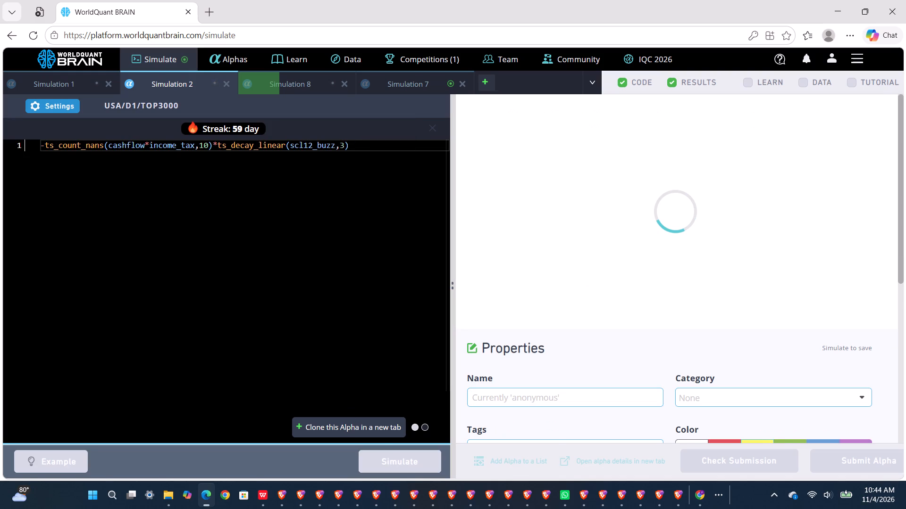
Open Simulation 7, show its test period and examine the chart and IS summary.
click(403, 83)
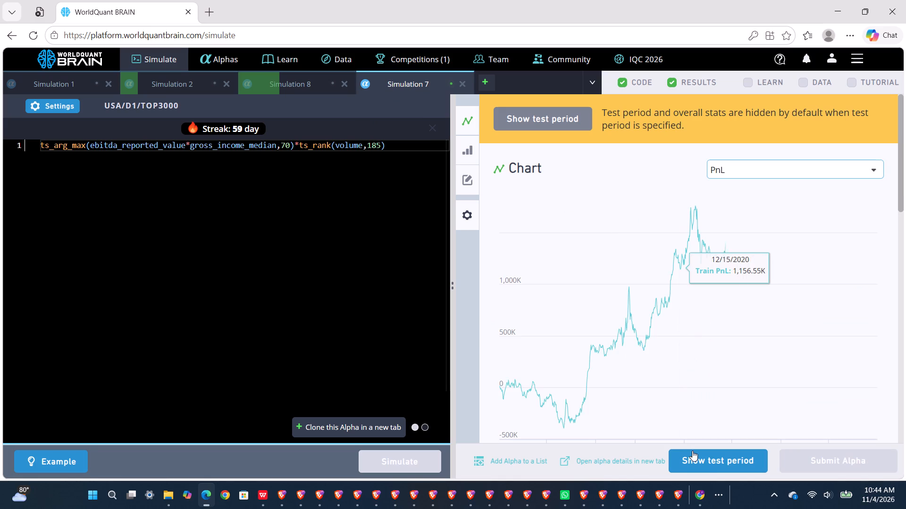
click(705, 460)
scroll(701, 369, down, 2)
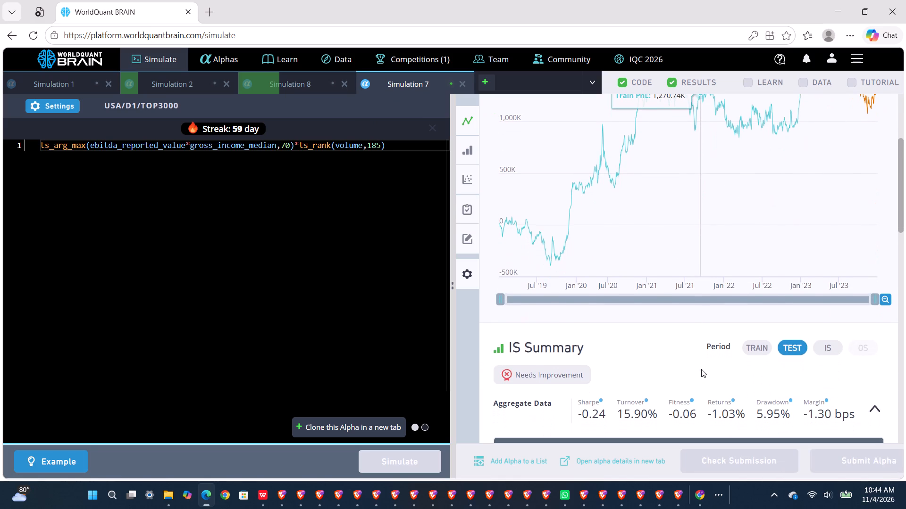
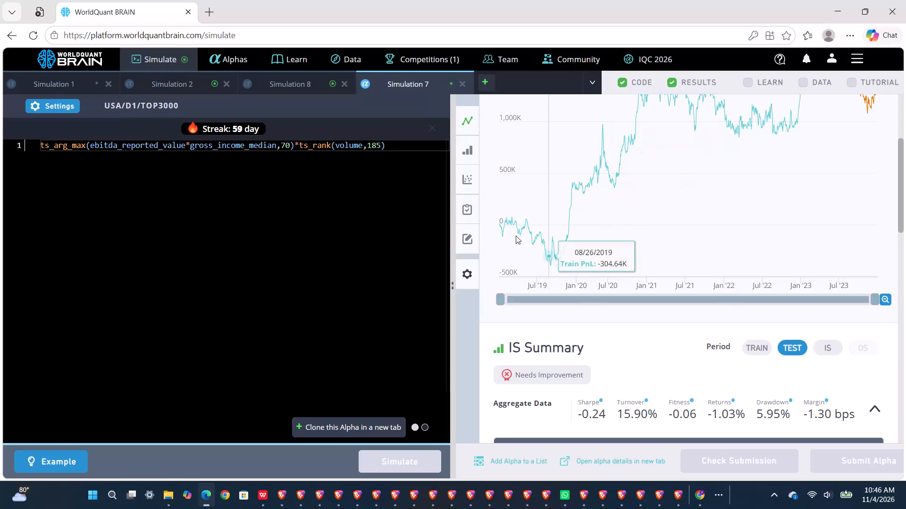
Open Simulation 8, show its test period, review its failed IS test and run its self-correlation check.
click(281, 94)
click(285, 88)
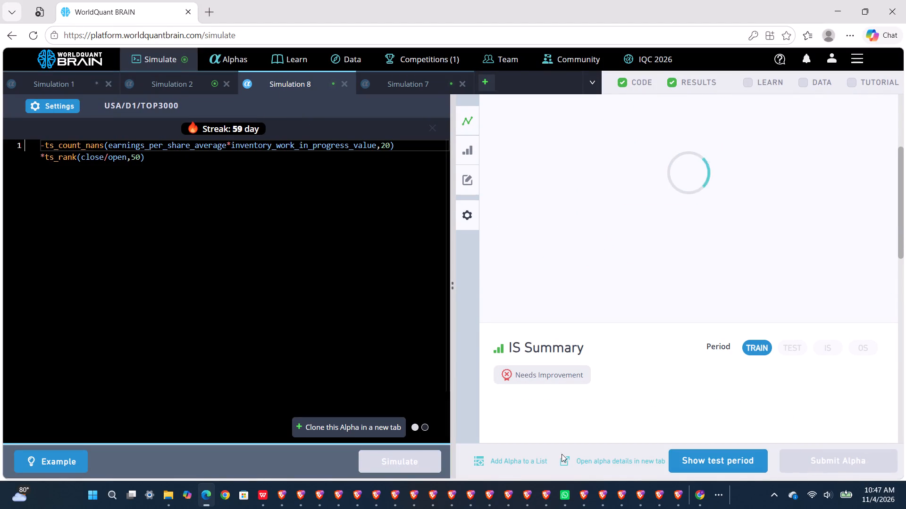
click(713, 461)
scroll(705, 397, down, 3)
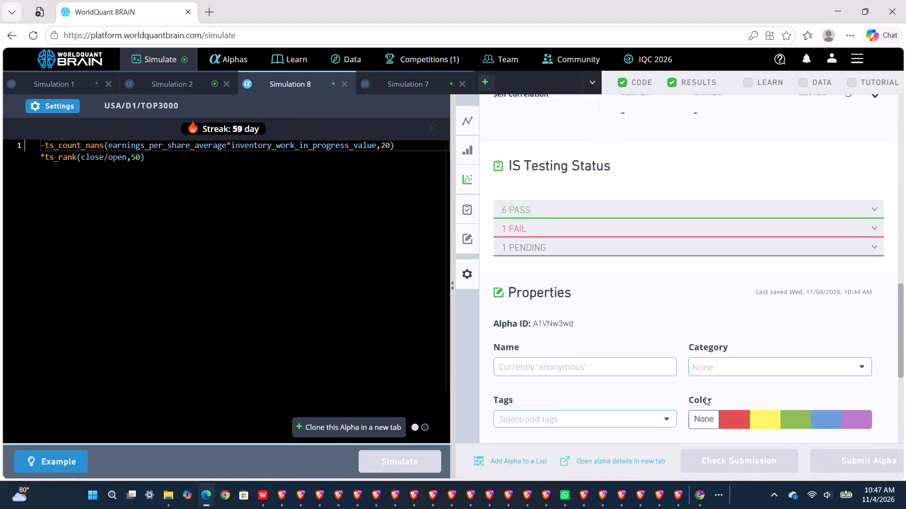
scroll(705, 397, up, 1)
click(663, 226)
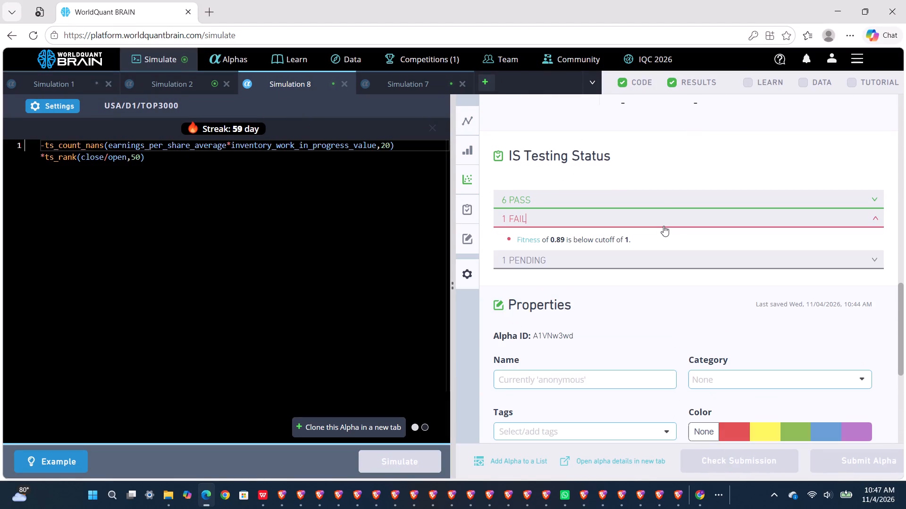
scroll(663, 226, up, 2)
click(849, 184)
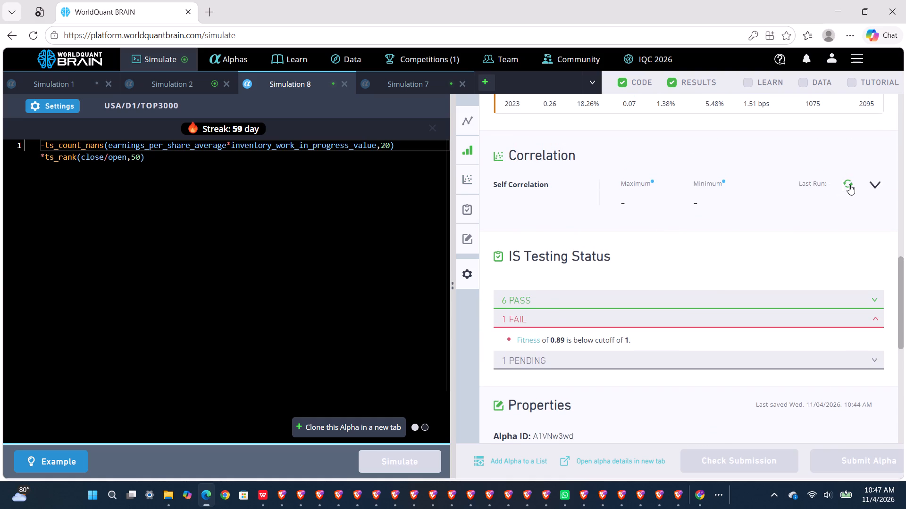
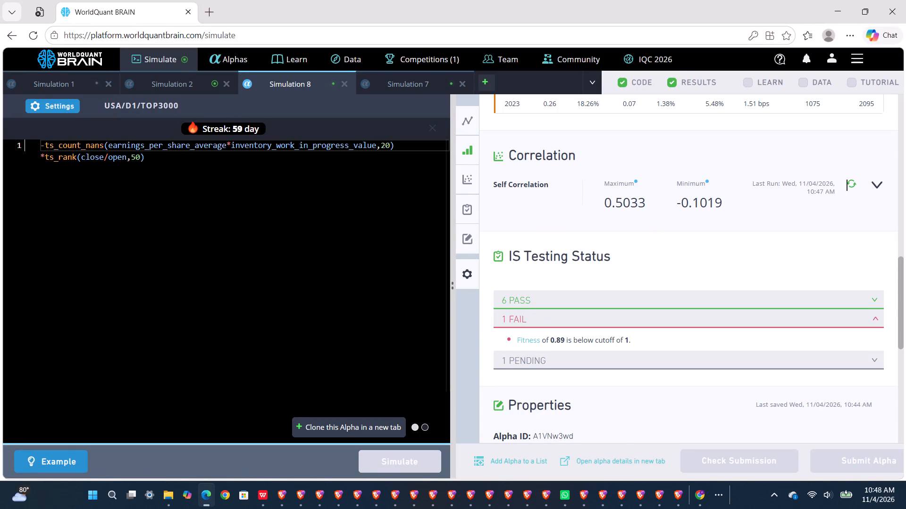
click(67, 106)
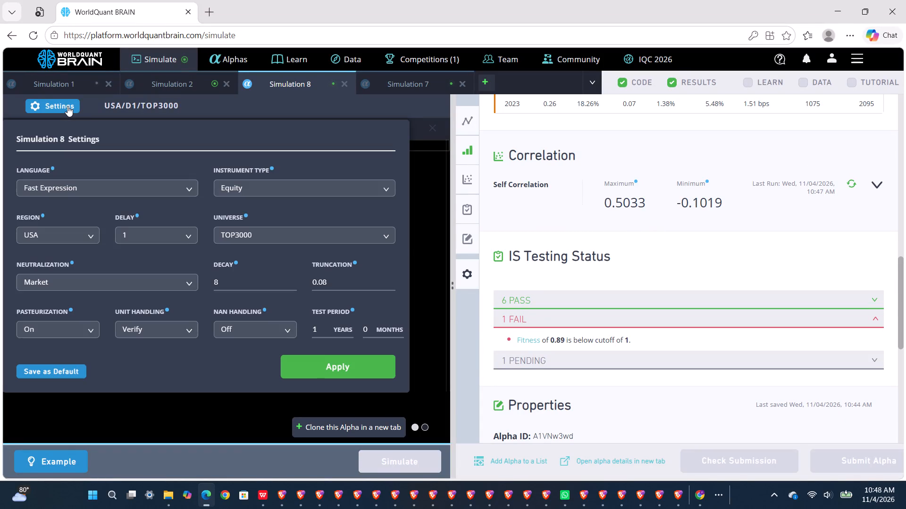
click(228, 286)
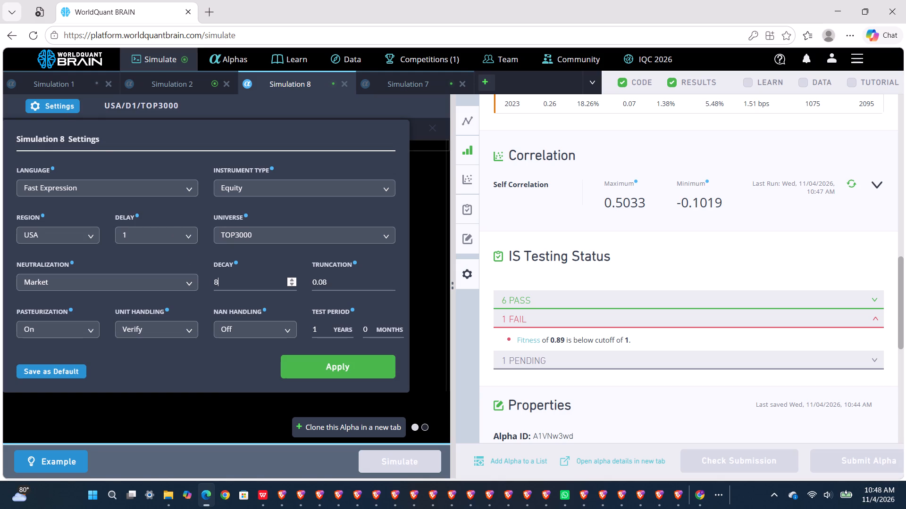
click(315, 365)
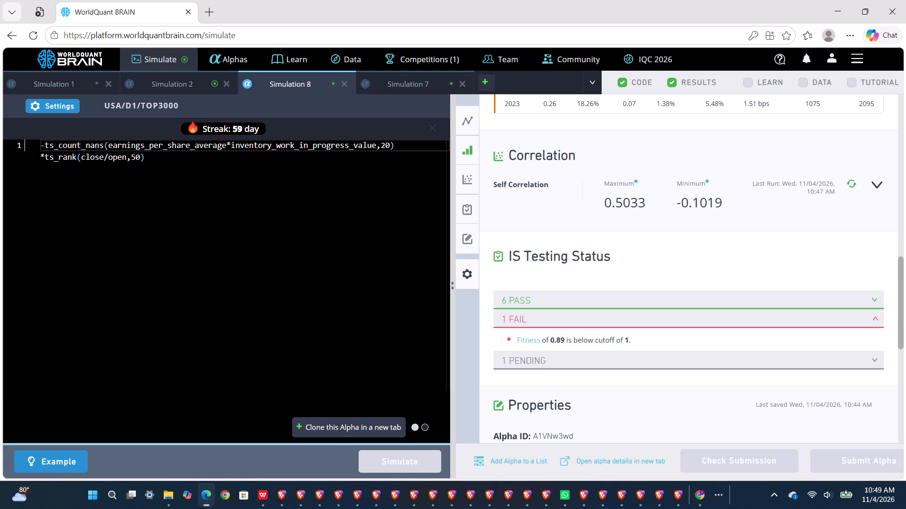
Set the ts_count_nans window in Simulation 8's expression to 10 and simulate the alpha.
click(386, 146)
key(BackSpace)
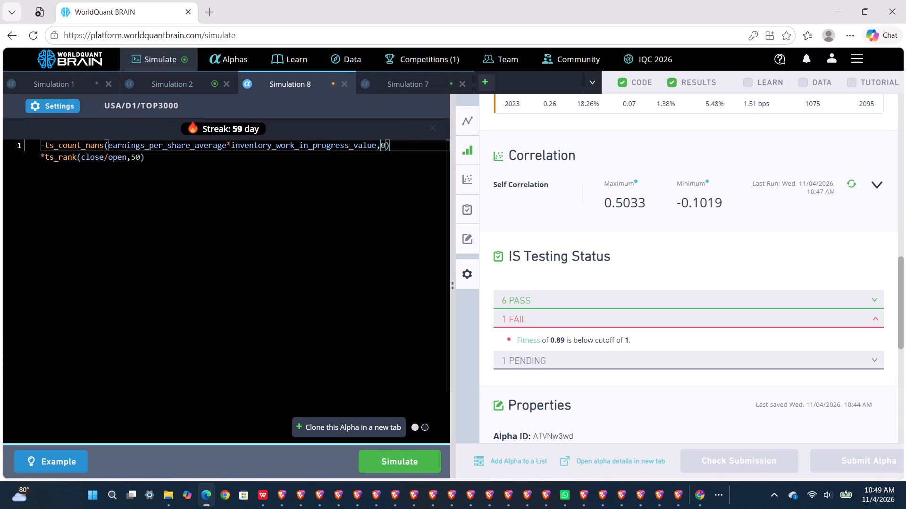
key(1)
click(399, 465)
Open Simulation 2, show its test period, review its failed IS test and run its self-correlation check.
click(197, 78)
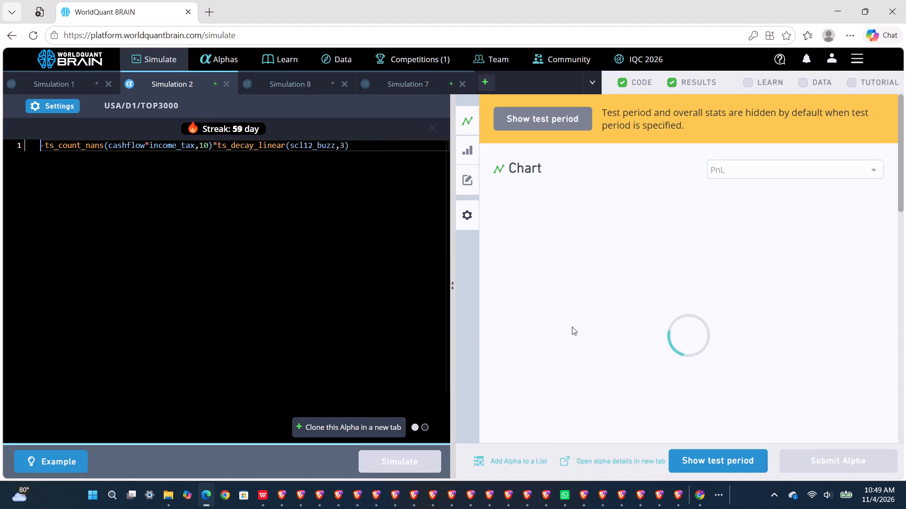
click(692, 454)
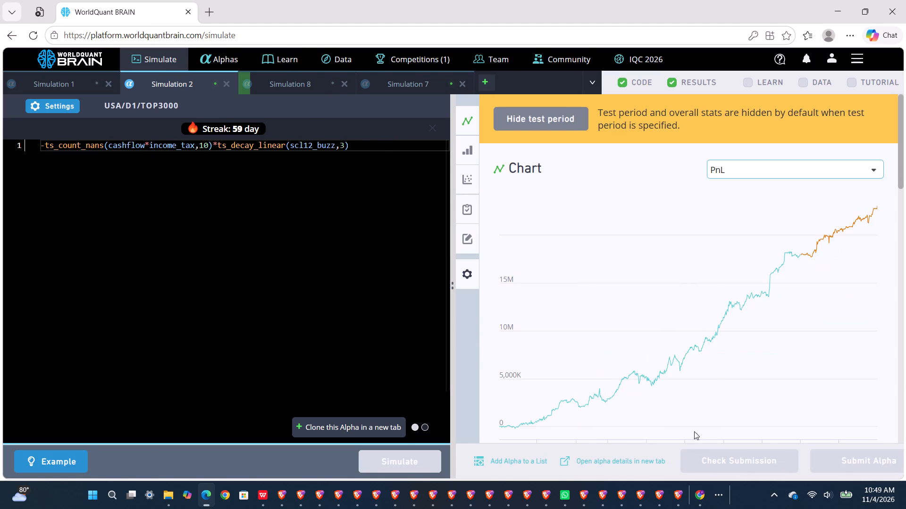
scroll(711, 376, down, 6)
scroll(711, 376, up, 1)
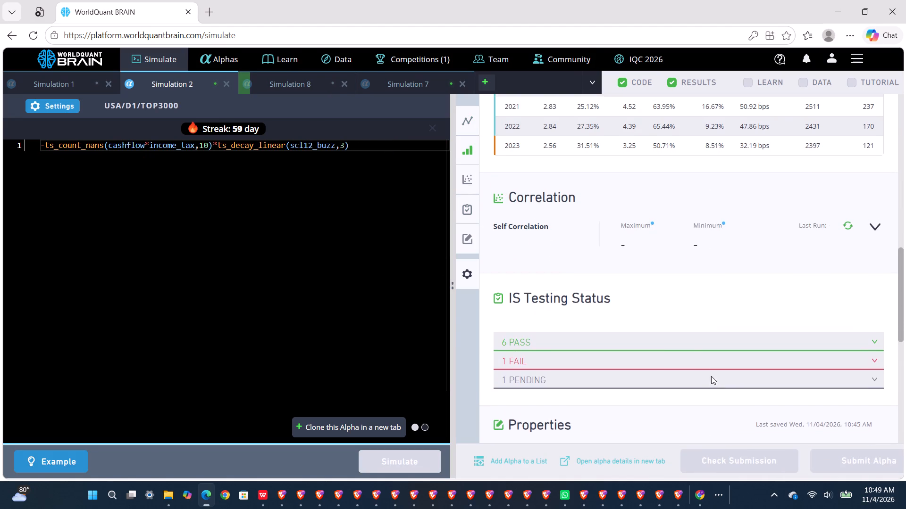
click(663, 356)
scroll(663, 356, down, 1)
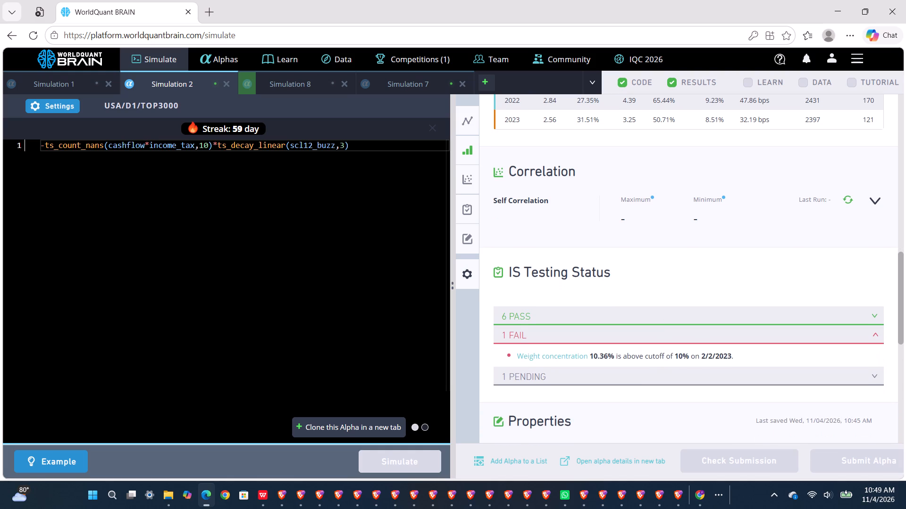
click(852, 196)
Set Simulation 2's decay to 9, apply the settings and simulate the alpha again.
drag(78, 115, 66, 112)
click(66, 112)
click(226, 281)
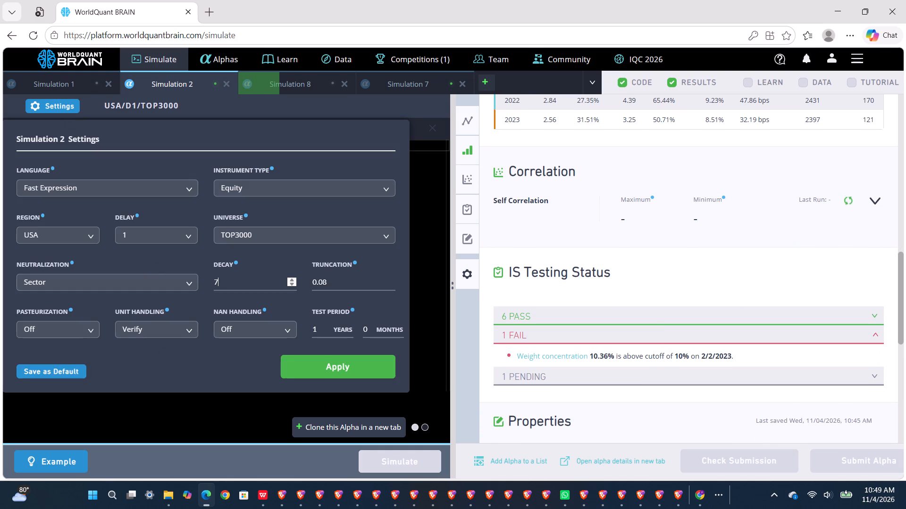
key(BackSpace)
key(9)
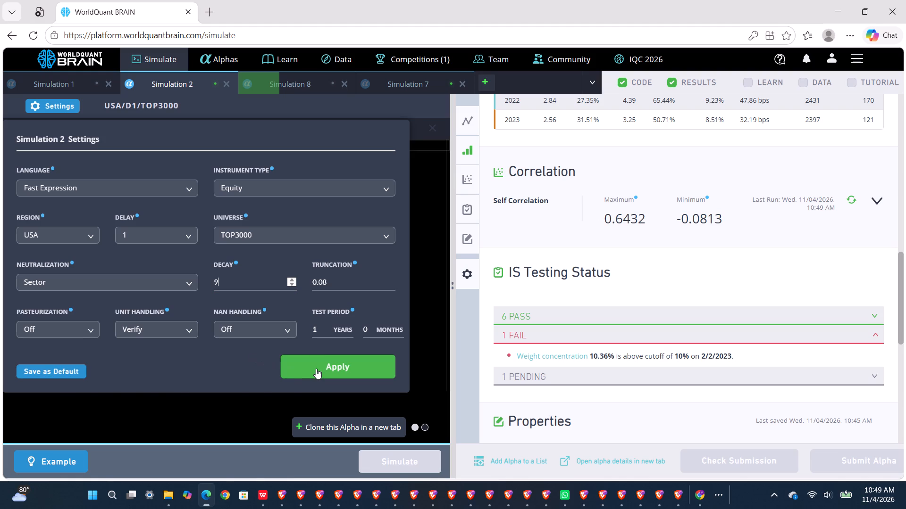
click(316, 369)
drag(316, 369, 375, 460)
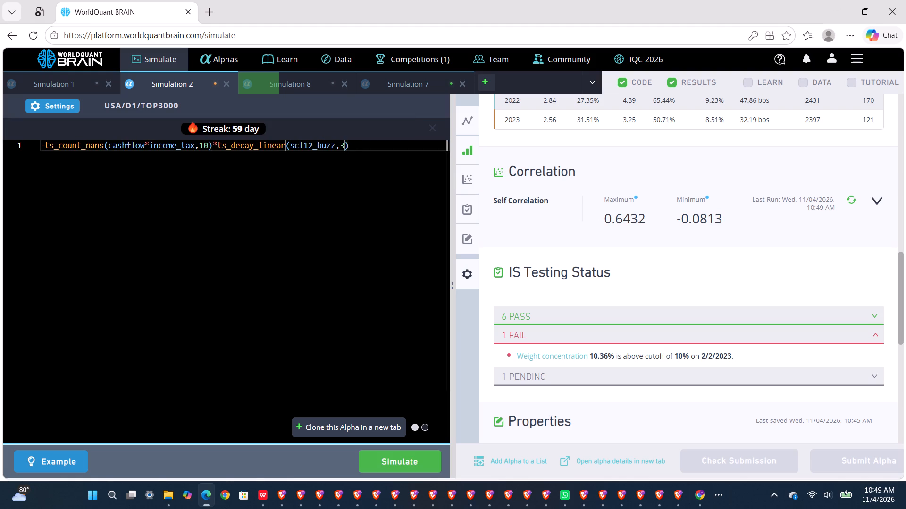
drag(375, 460, 384, 465)
click(384, 465)
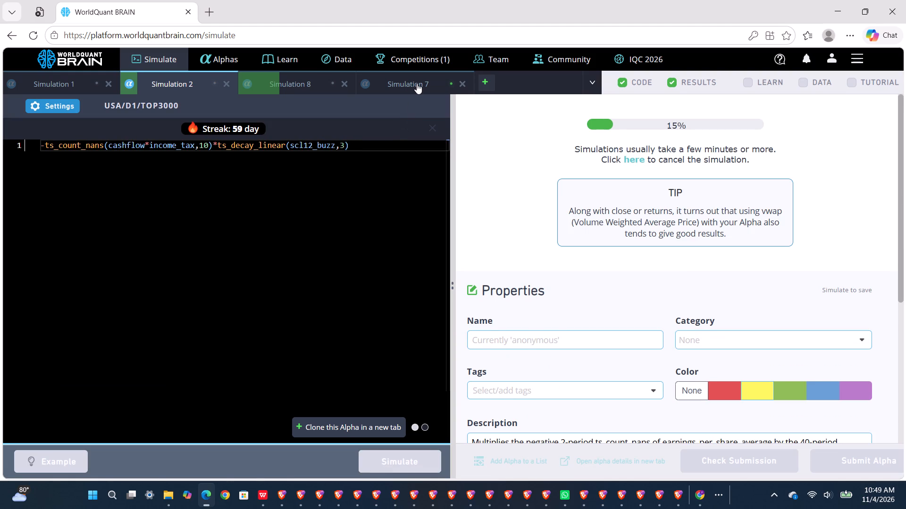
Open Simulation 7 and review the failed tests in its IS Testing Status.
click(418, 78)
scroll(681, 397, down, 4)
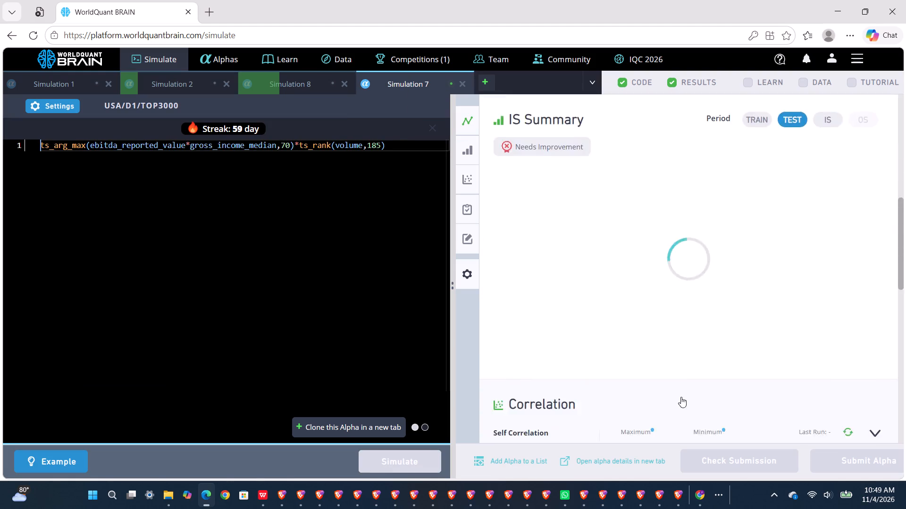
scroll(681, 397, down, 2)
click(571, 251)
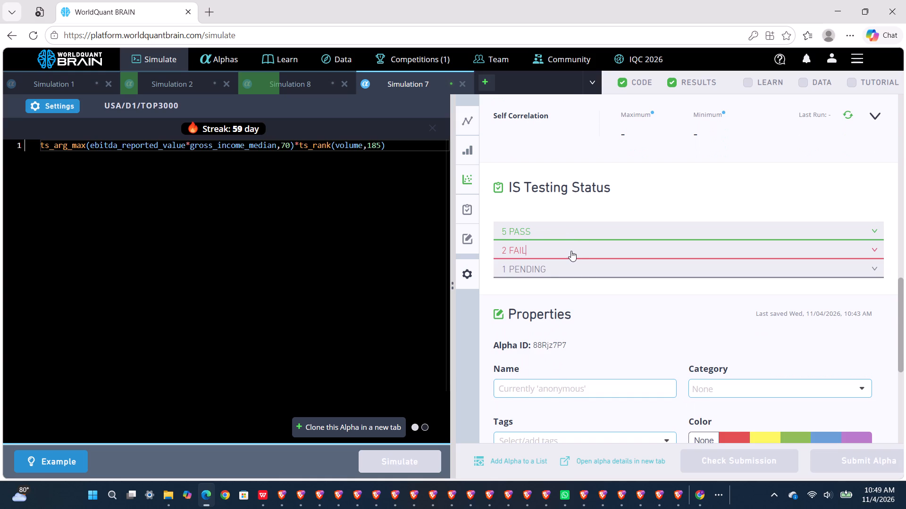
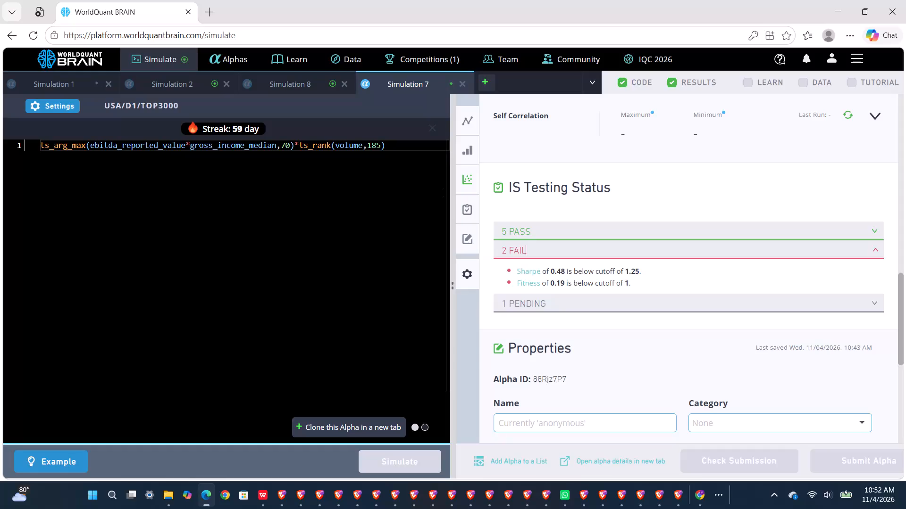
Open Simulation 2, show the re-simulated alpha's test period and run its self-correlation check.
click(176, 84)
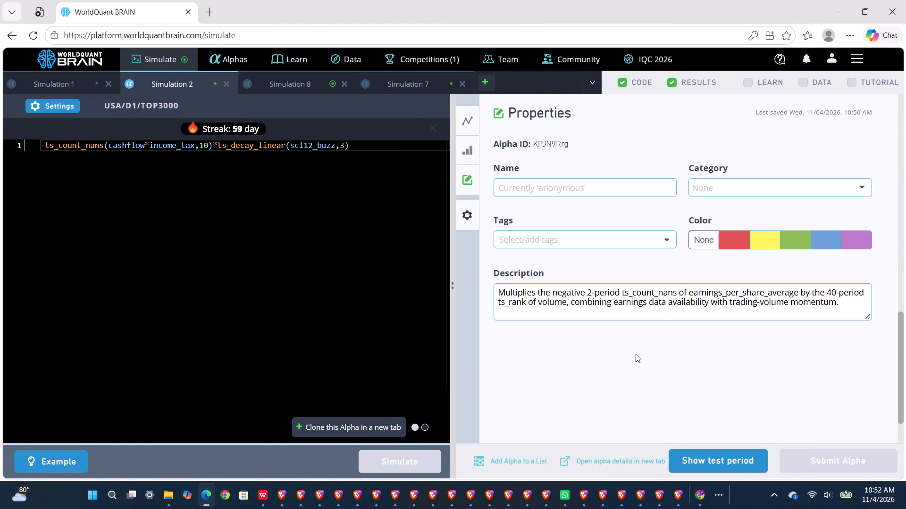
click(707, 457)
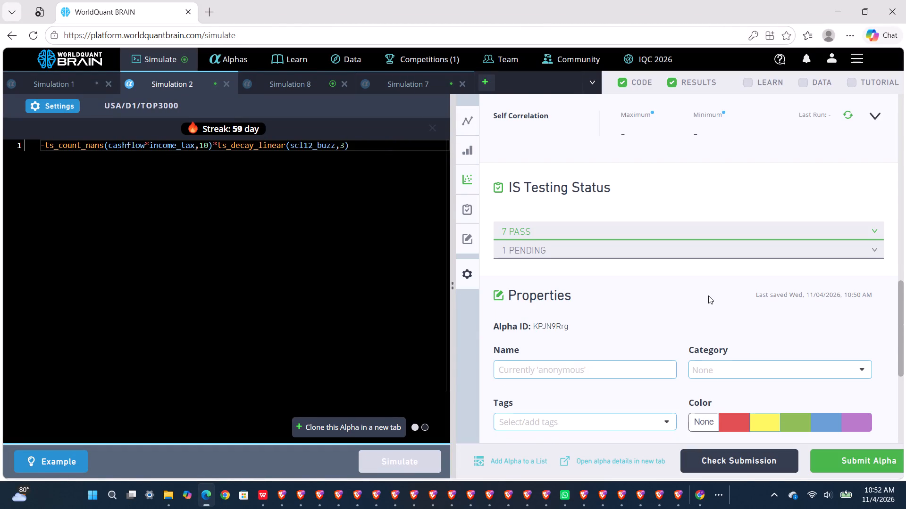
scroll(708, 296, up, 2)
click(850, 239)
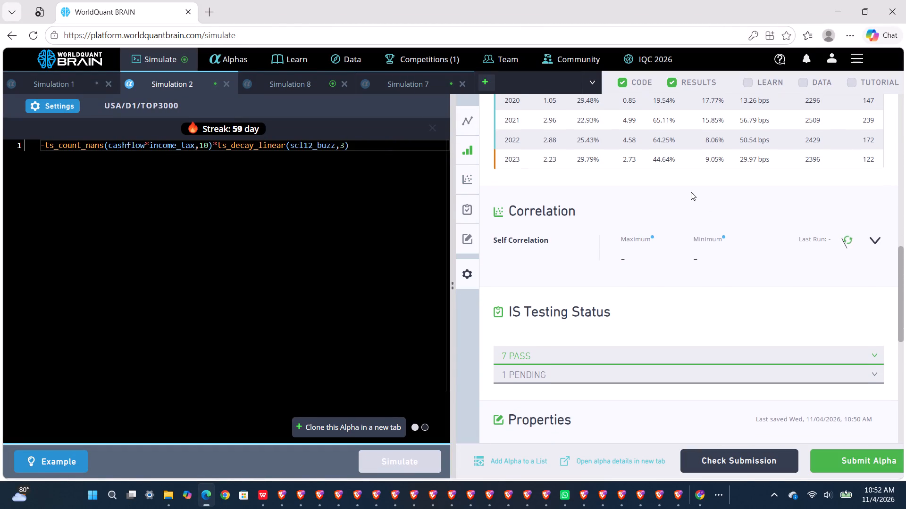
scroll(691, 192, up, 1)
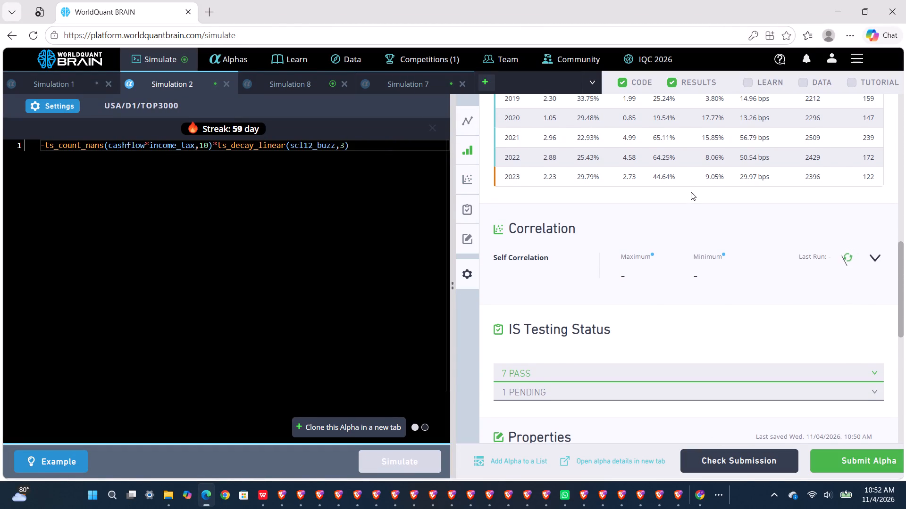
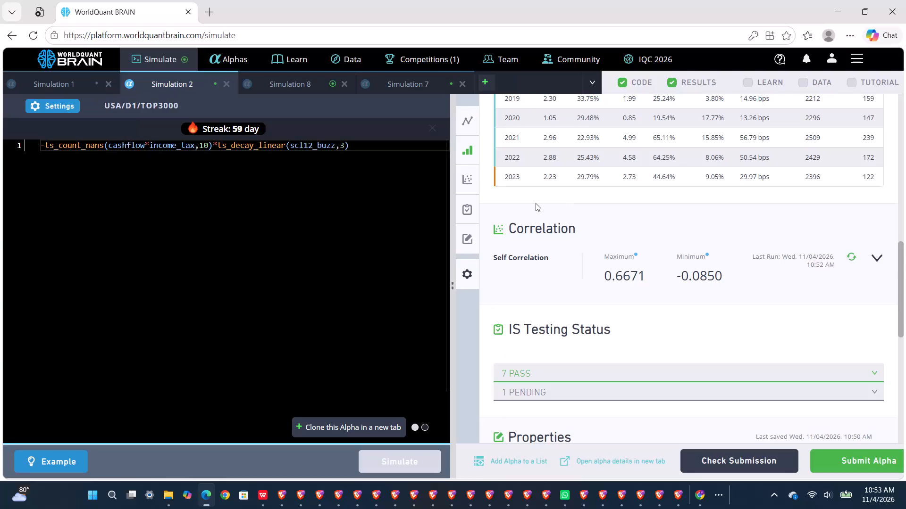
Set the ts_count_nans window in Simulation 2's expression to 1 and simulate the alpha.
scroll(536, 203, up, 6)
scroll(536, 203, down, 2)
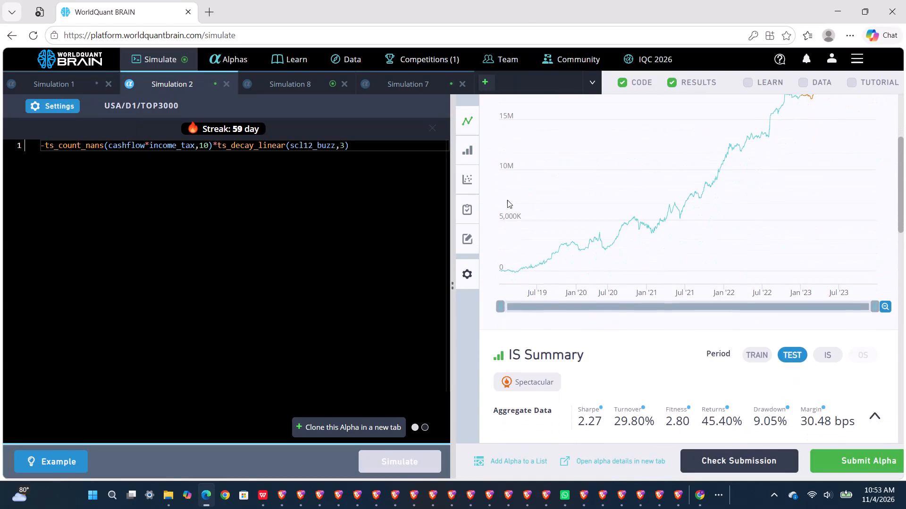
click(49, 104)
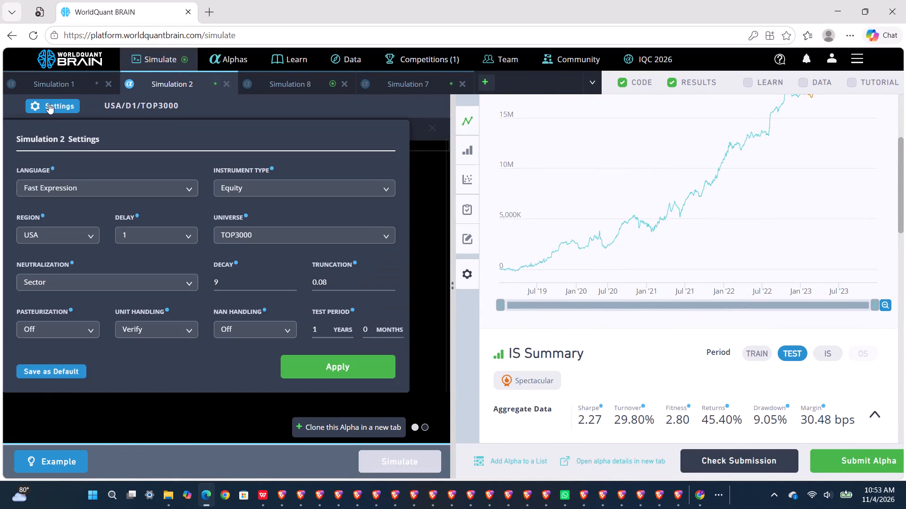
click(49, 104)
click(208, 148)
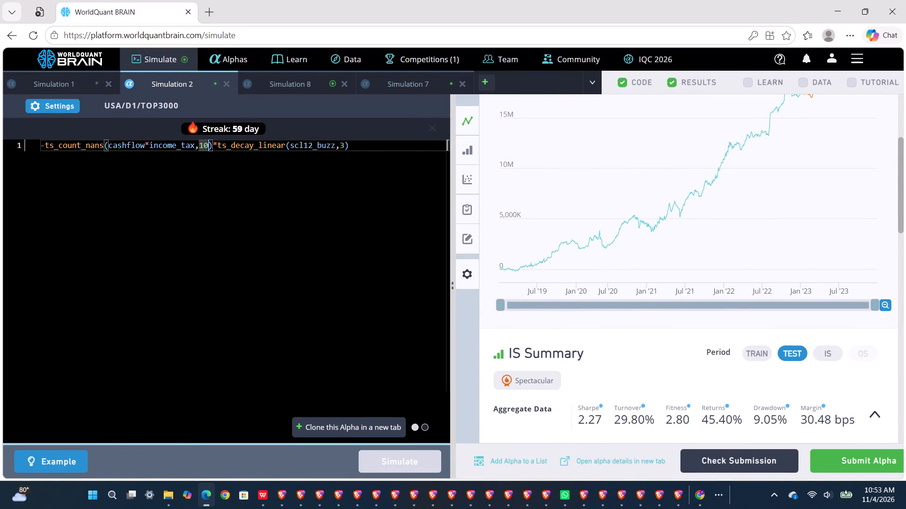
key(BackSpace)
click(383, 462)
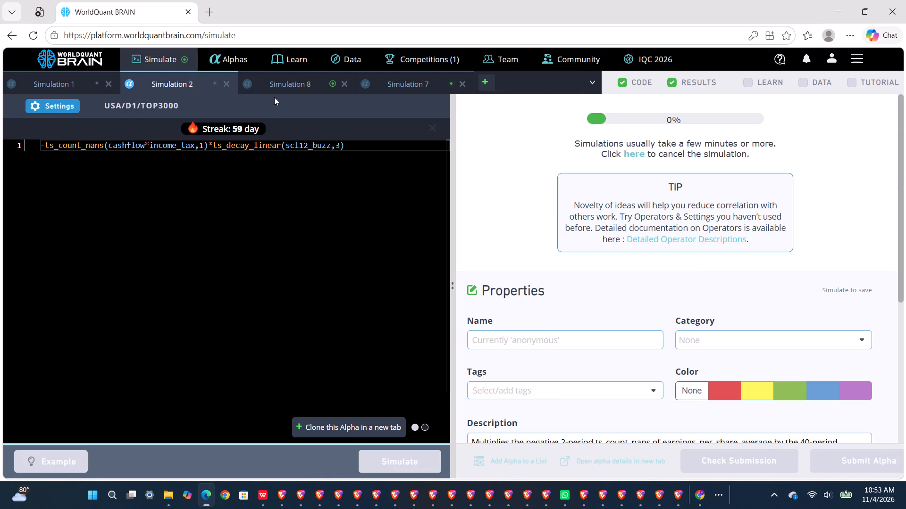
Open Simulation 8, show its test period, review its failed IS test and run its self-correlation check.
click(274, 82)
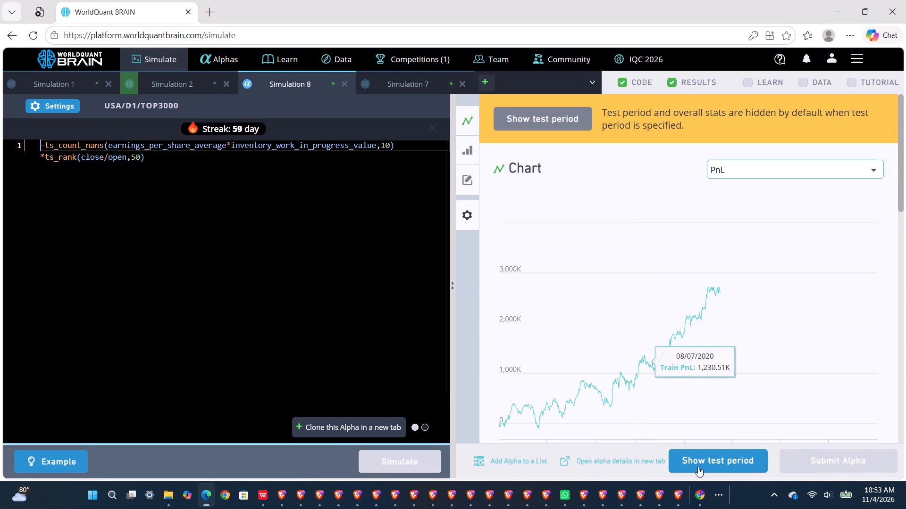
click(699, 467)
scroll(686, 396, down, 6)
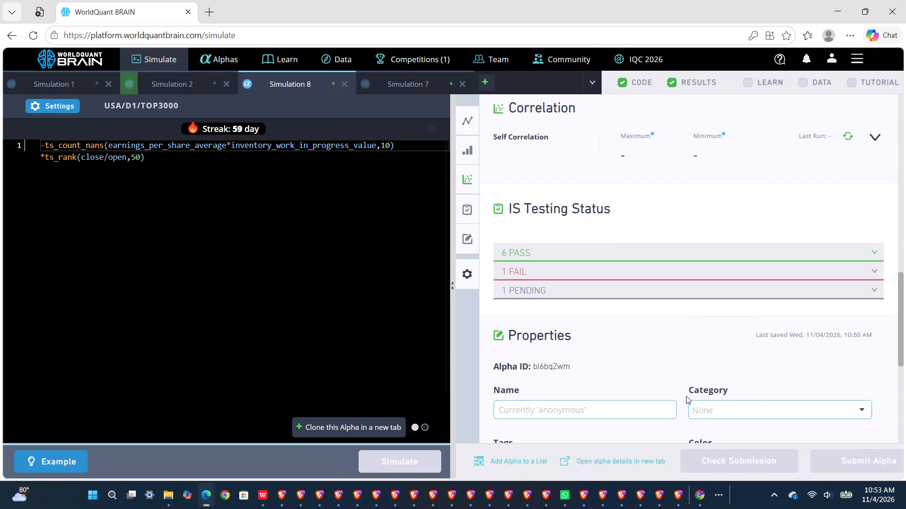
click(649, 279)
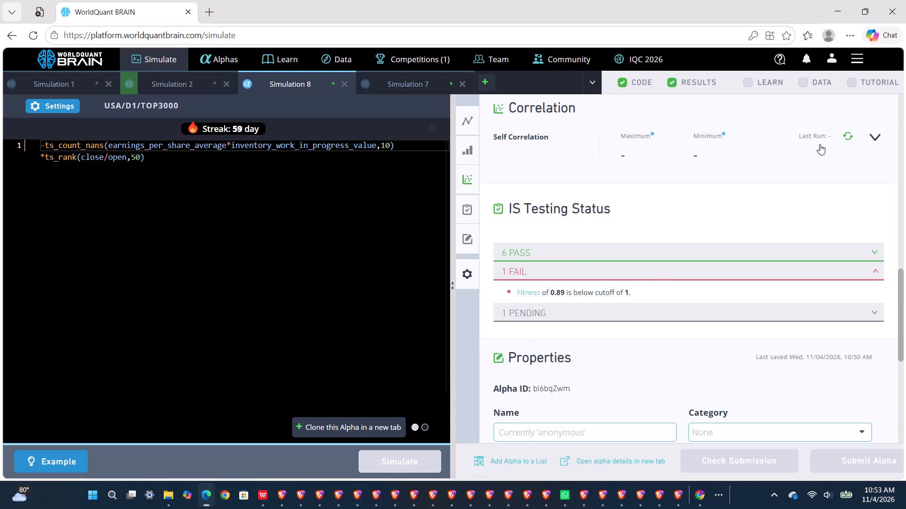
click(849, 134)
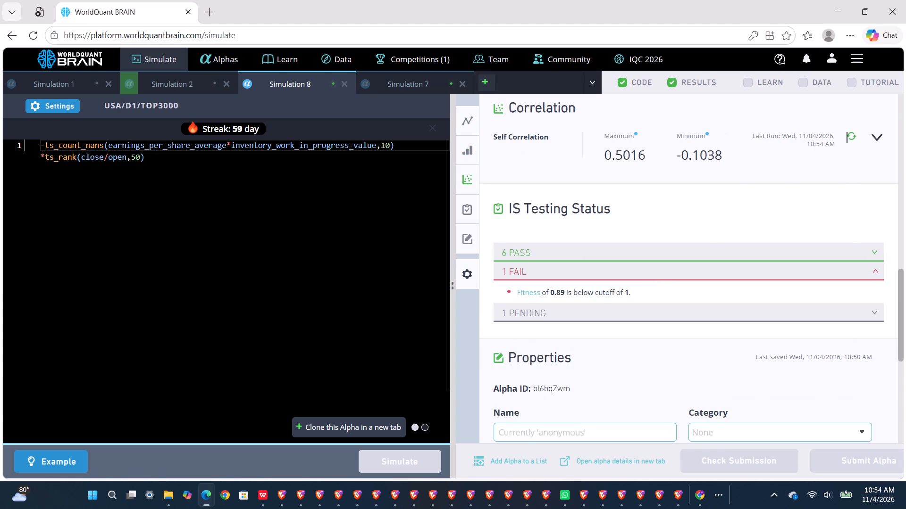
Set the ts_count_nans window in Simulation 8's expression to 1 and simulate the alpha.
click(134, 161)
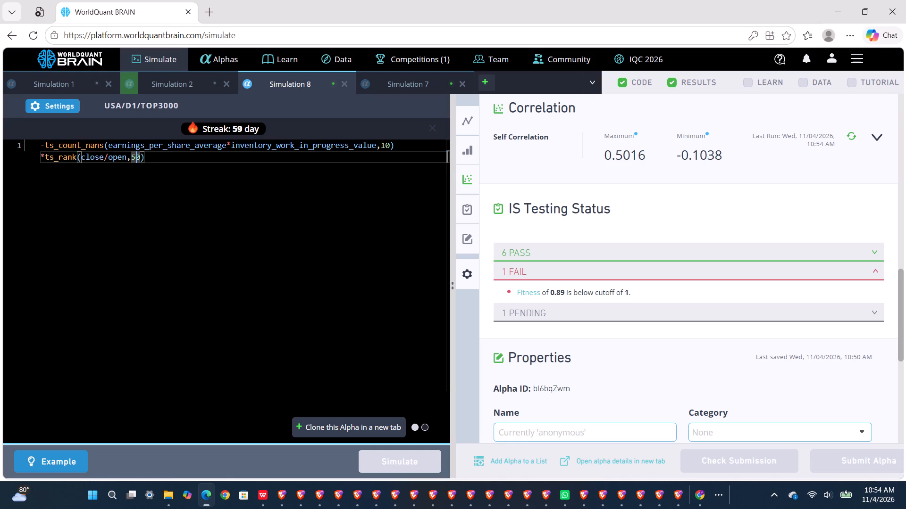
click(390, 147)
key(BackSpace)
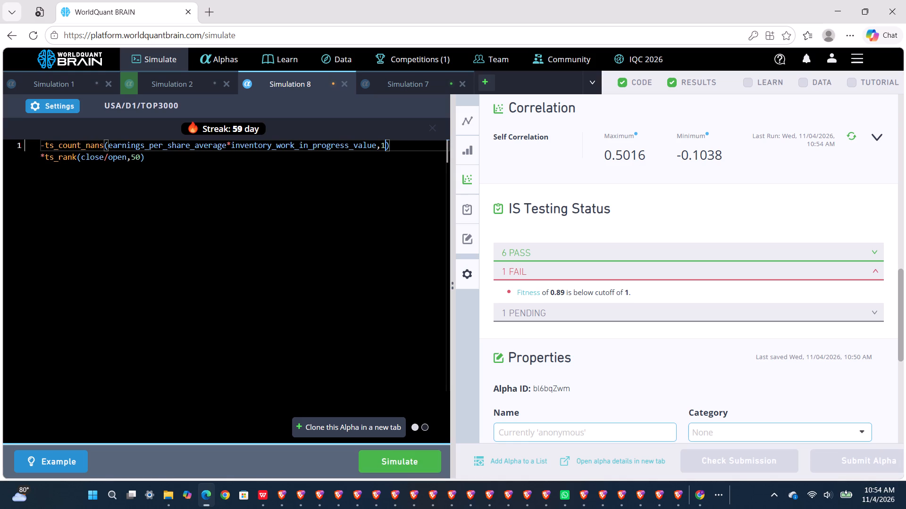
click(400, 463)
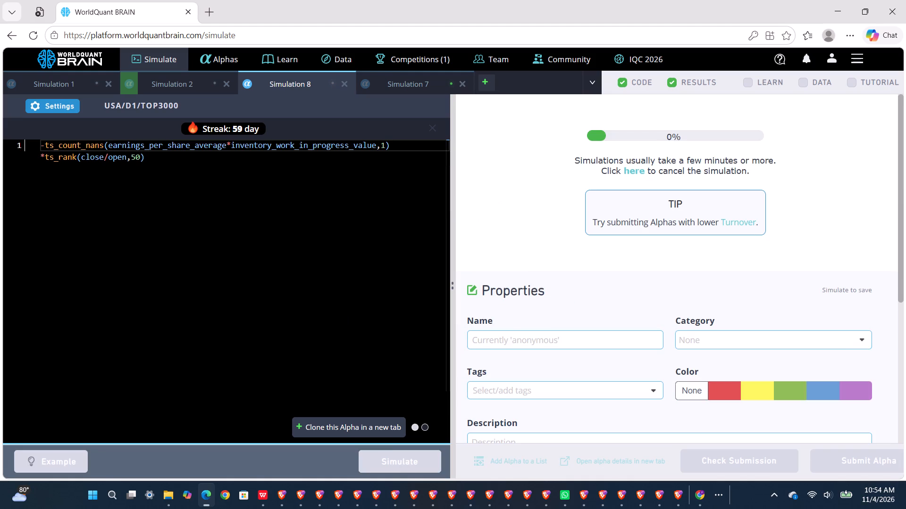
In Simulation 7, replace gross_income_median with fnd6_acox in the ts_arg_max expression and simulate the alpha.
click(398, 78)
scroll(531, 275, down, 3)
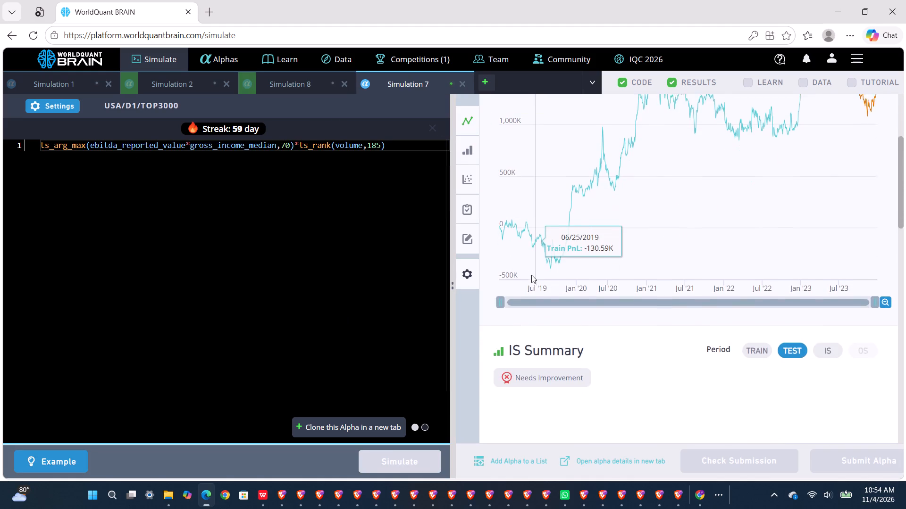
click(225, 154)
double_click(220, 148)
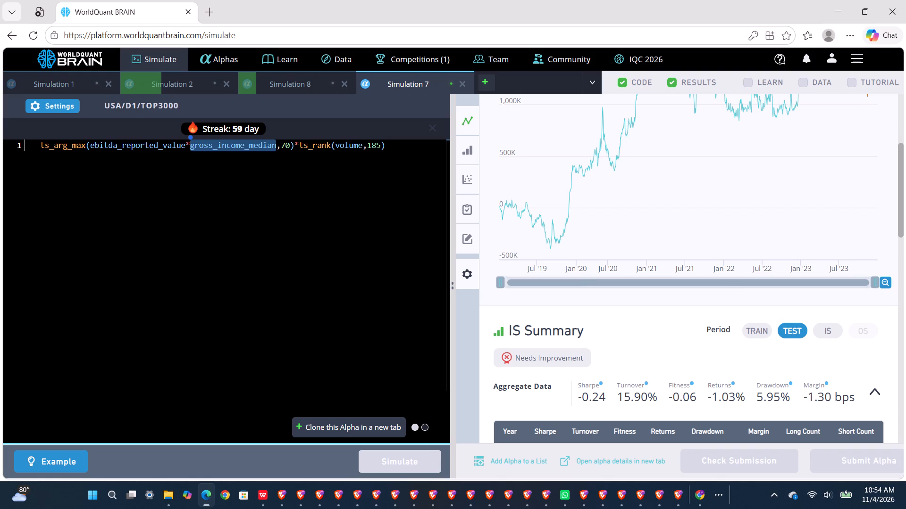
text(fnd6)
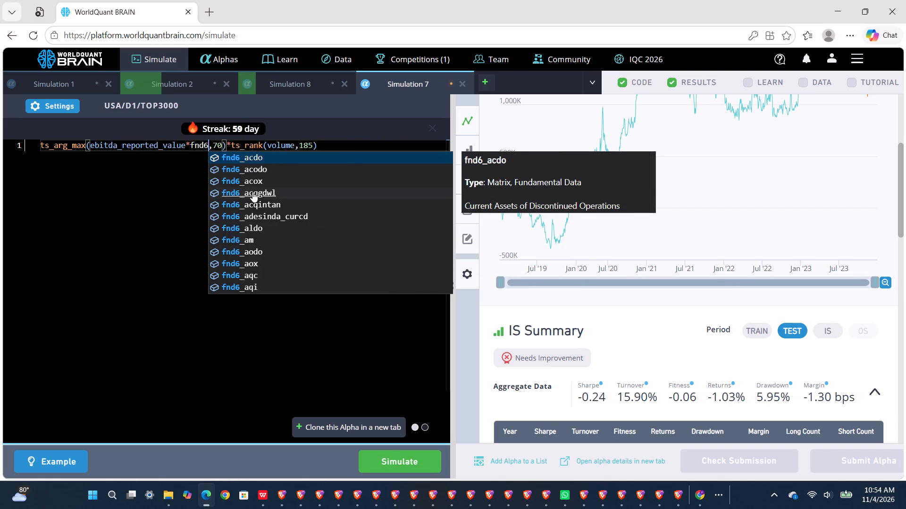
click(250, 177)
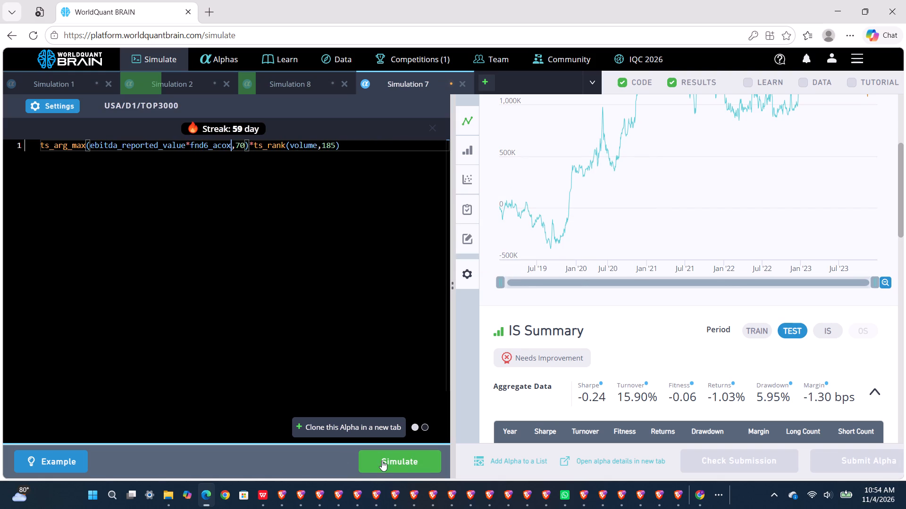
click(382, 460)
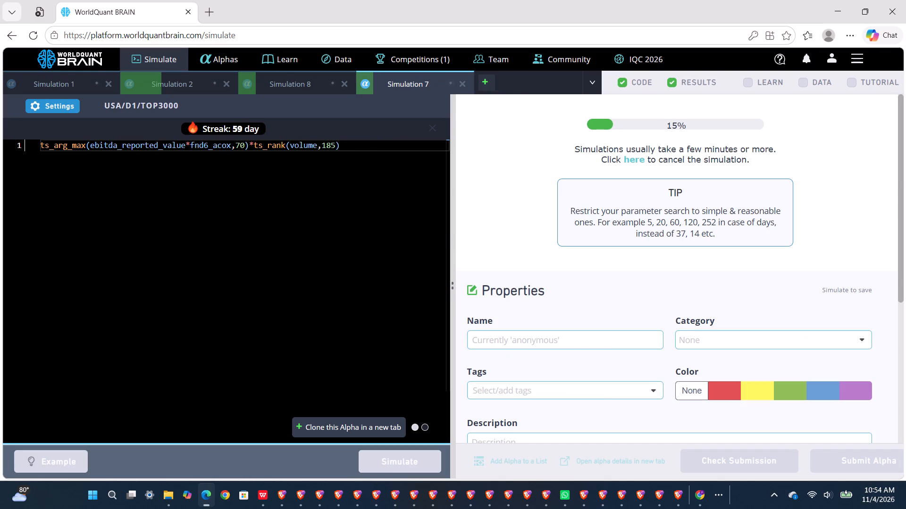
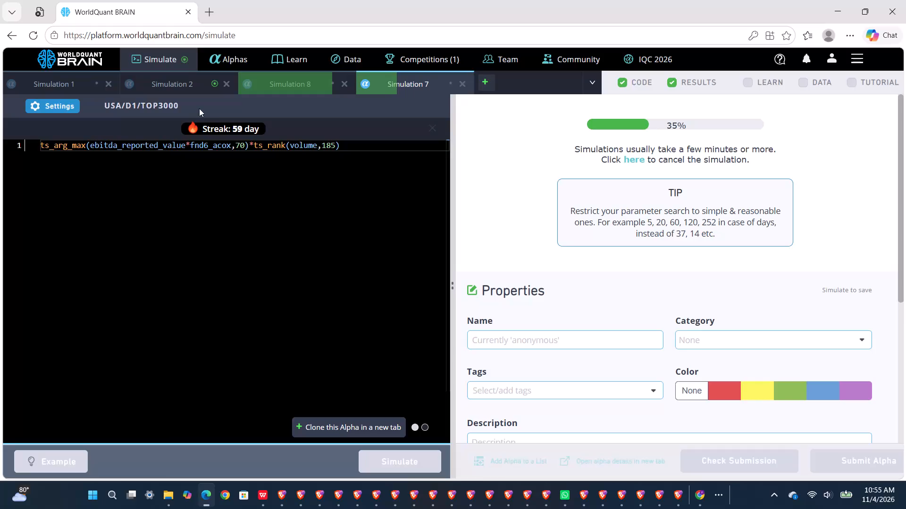
Open Simulation 2, show its test period, review its IS summary and run its self-correlation check.
click(186, 80)
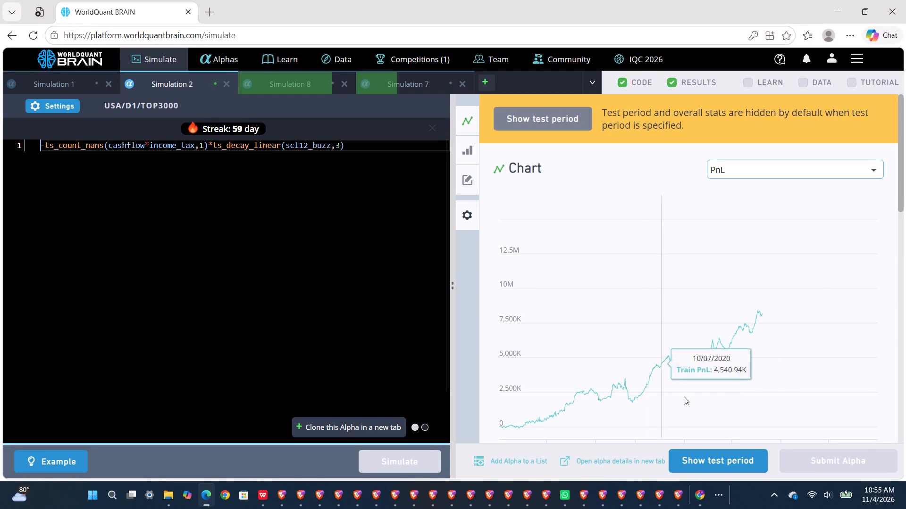
click(711, 460)
scroll(739, 392, down, 4)
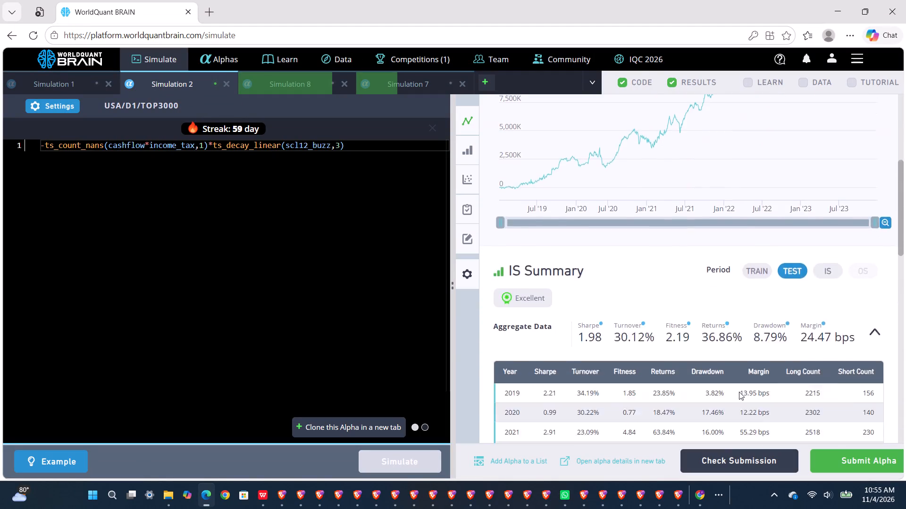
scroll(739, 392, down, 1)
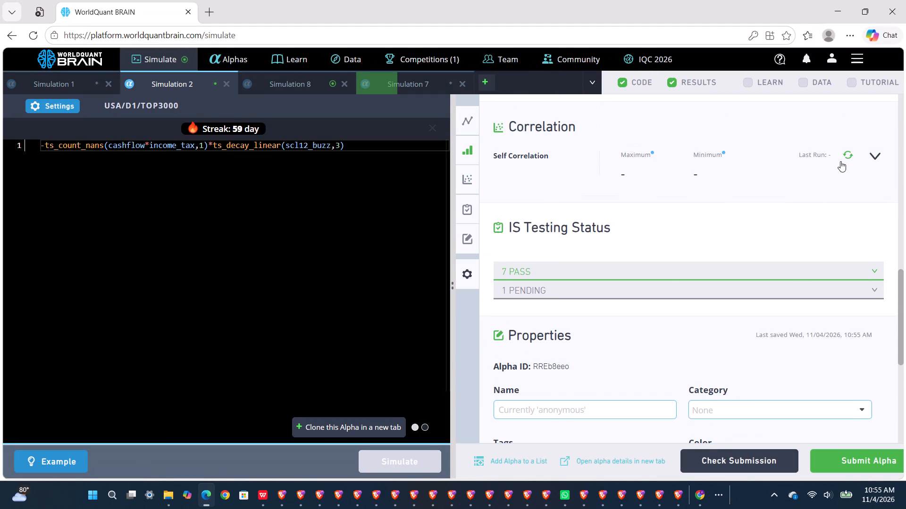
click(847, 158)
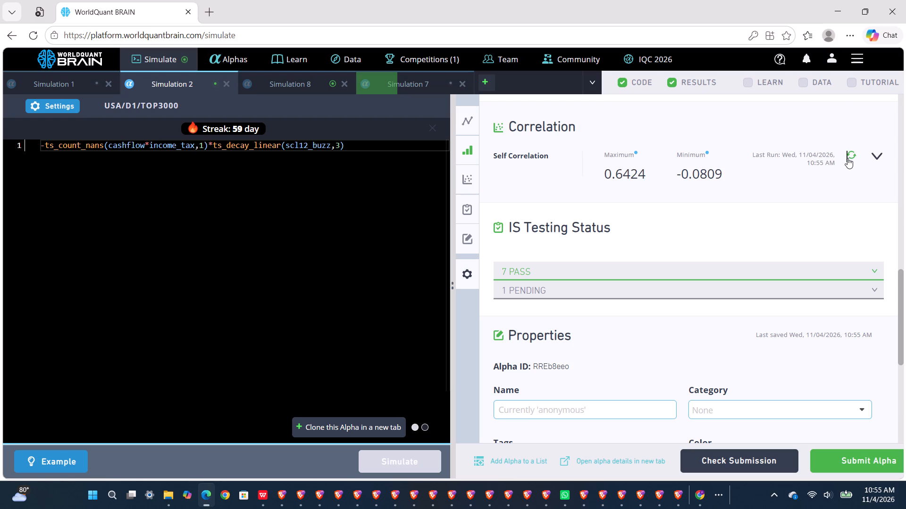
Set the ts_decay_linear window in Simulation 2's expression to 1 and simulate the alpha.
click(339, 149)
key(BackSpace)
key(1)
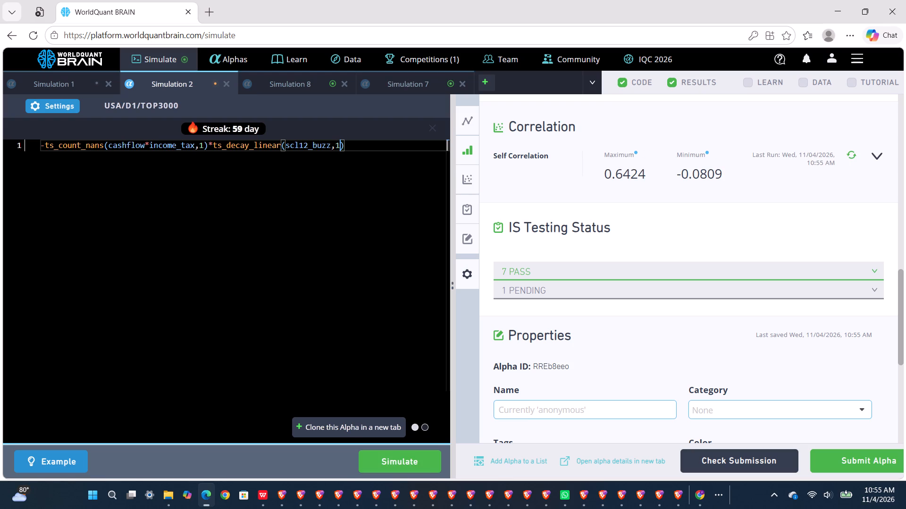
click(405, 465)
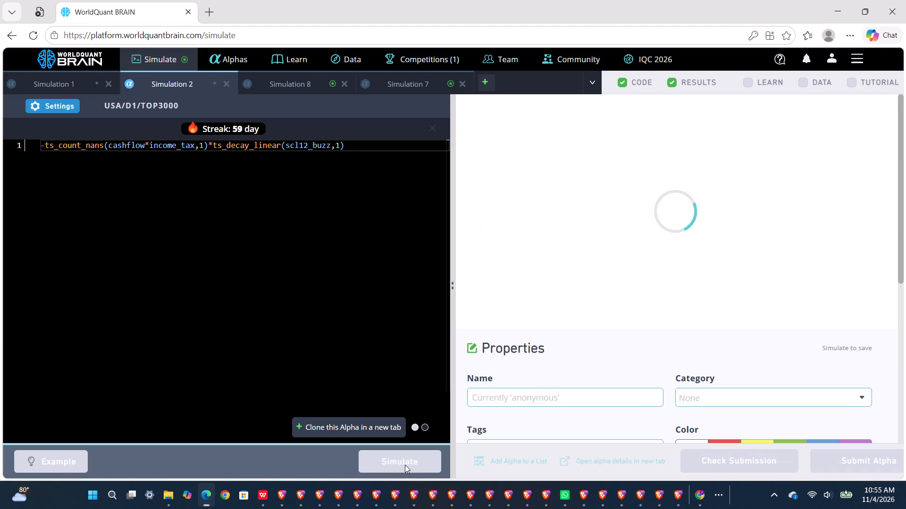
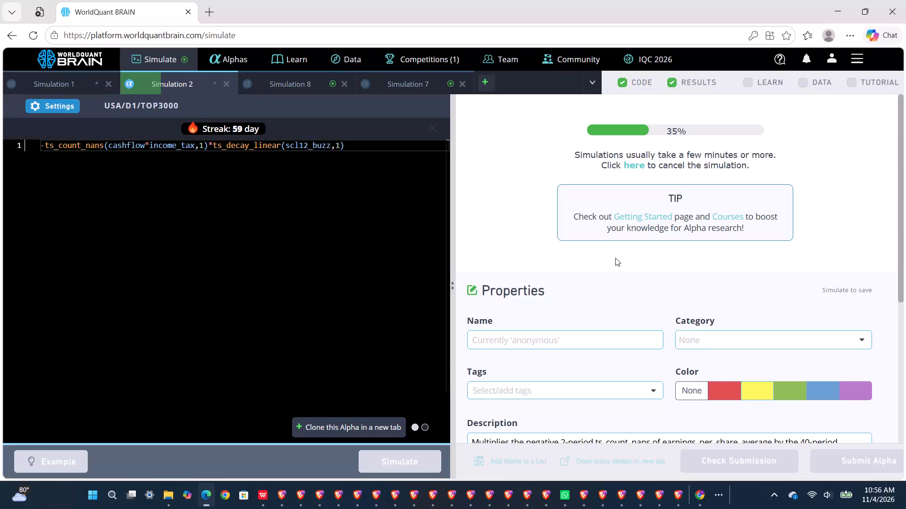
Open Simulation 8, show its test period, expand the failed IS test and run its self-correlation check.
click(293, 78)
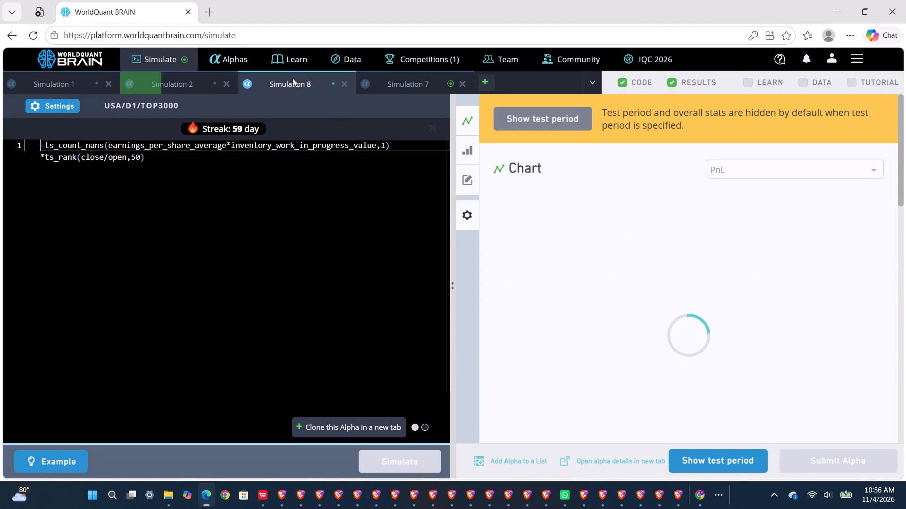
click(693, 464)
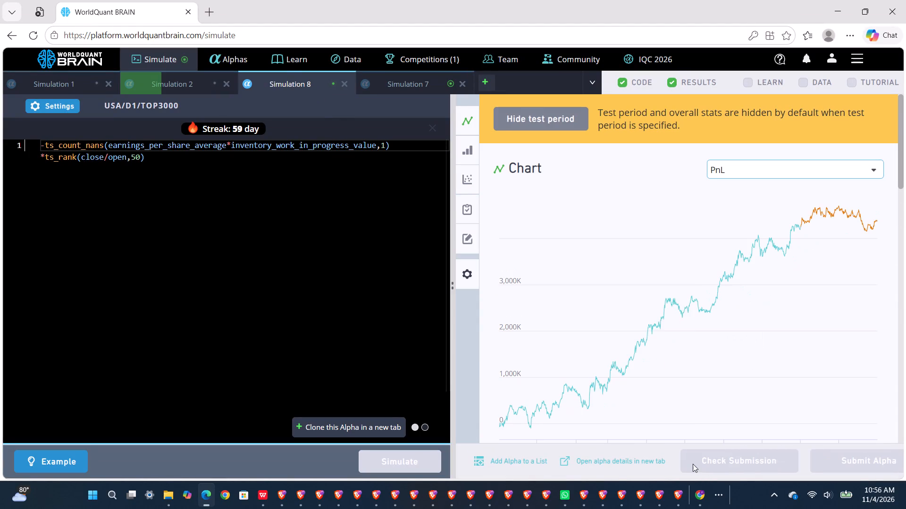
scroll(694, 401, down, 5)
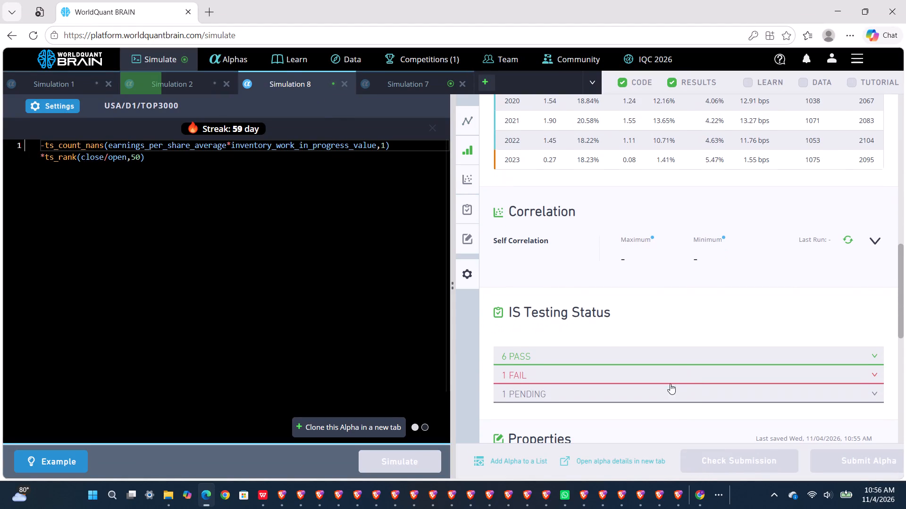
click(664, 379)
scroll(664, 379, down, 1)
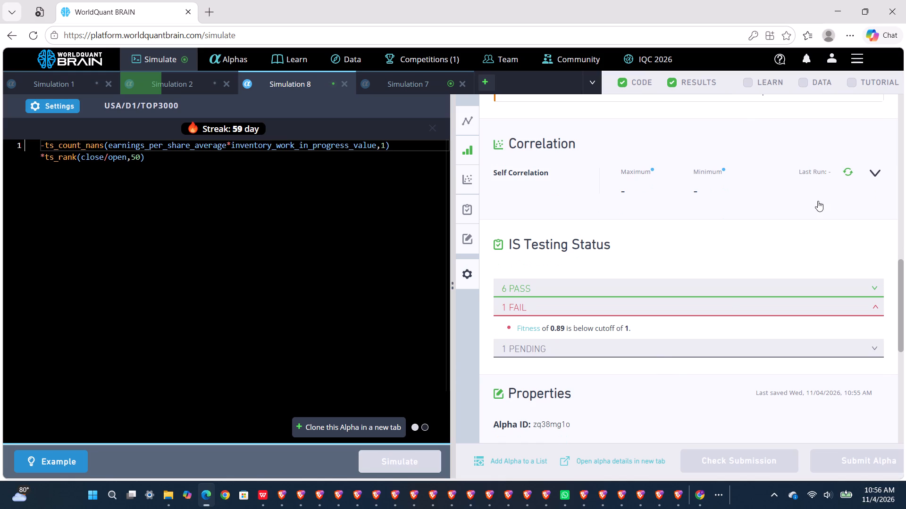
click(847, 174)
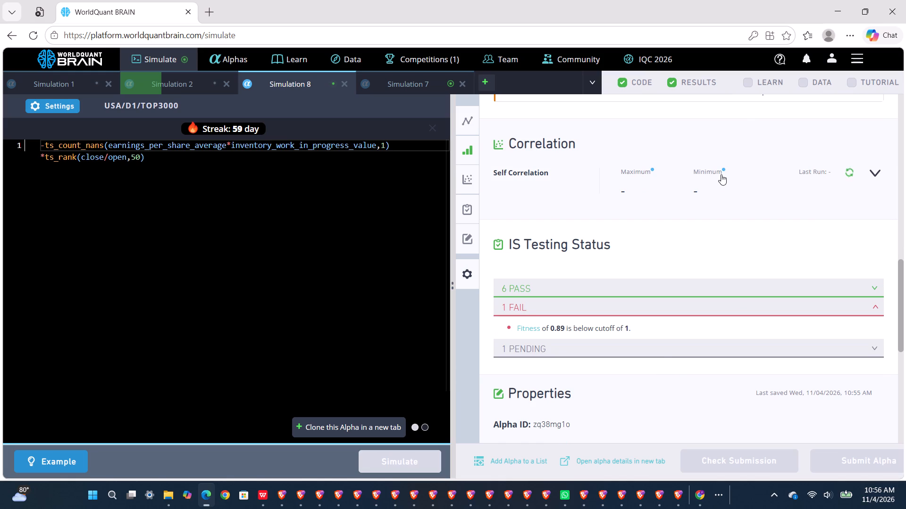
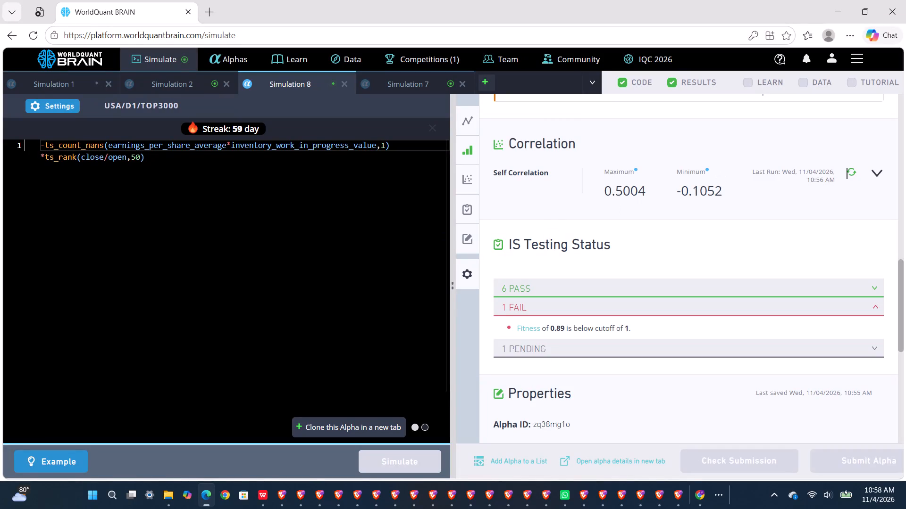
Set the ts_rank window of close/open to 5 in Simulation 8 and simulate the alpha.
click(134, 160)
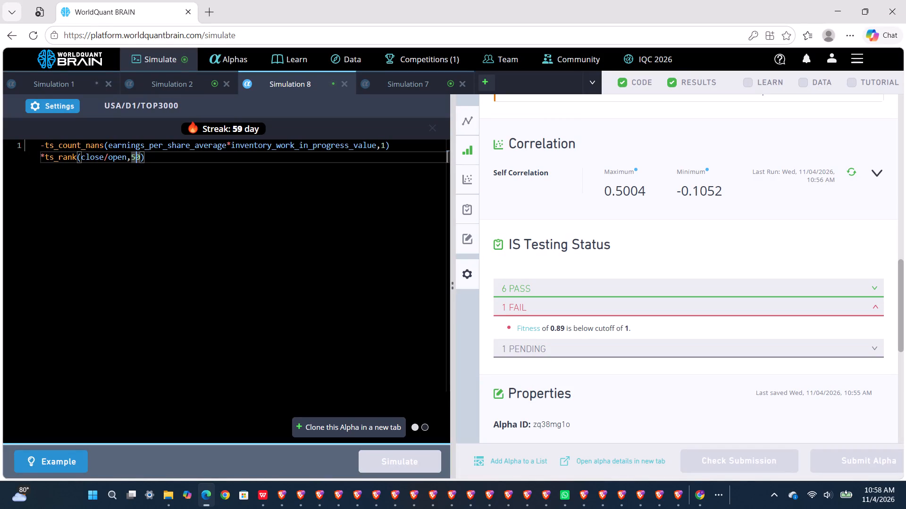
key(Delete)
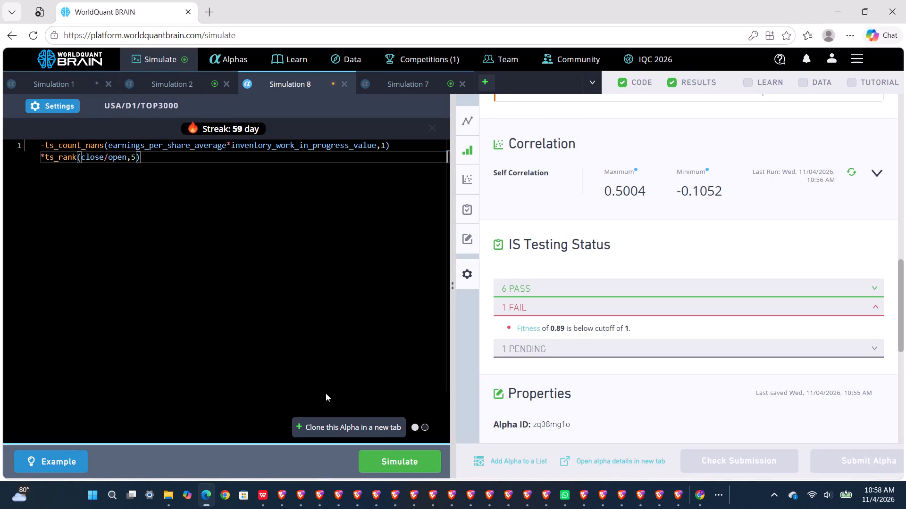
click(410, 461)
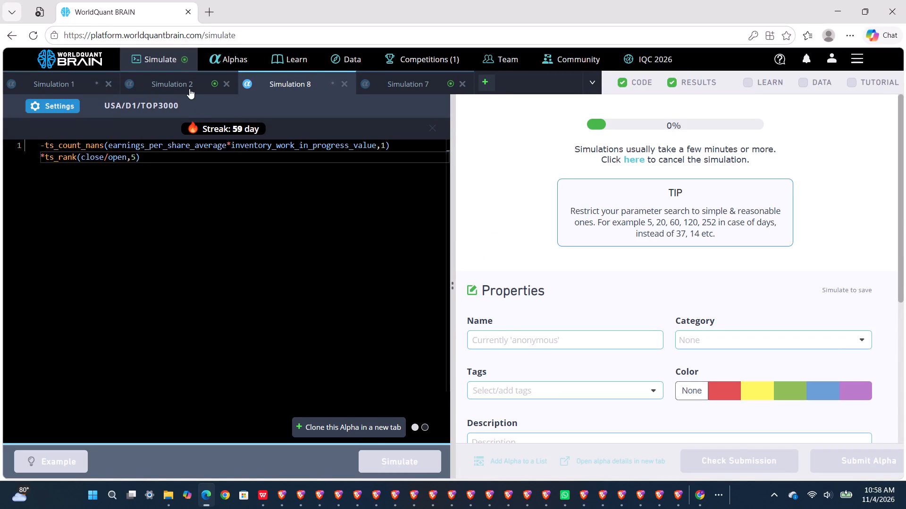
Open Simulation 2, show its test period, expand the failed IS test and run its self-correlation check.
click(189, 88)
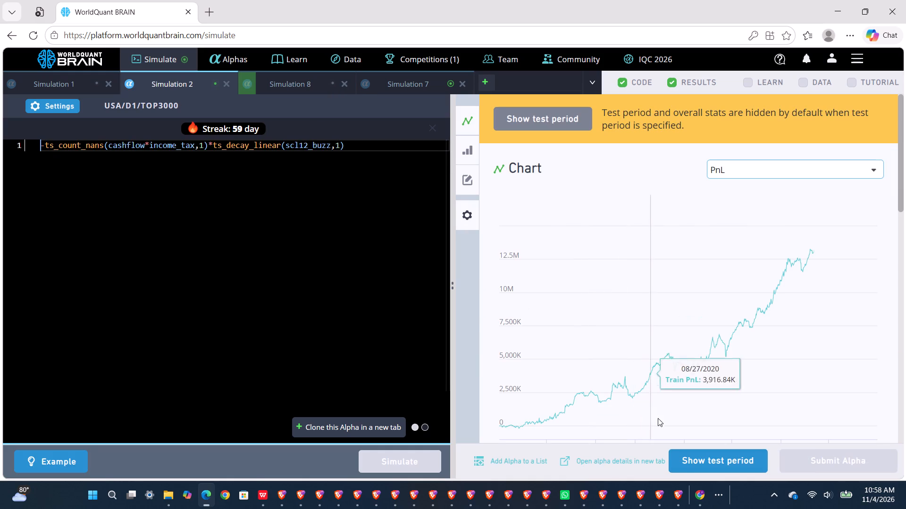
click(684, 457)
scroll(679, 398, down, 5)
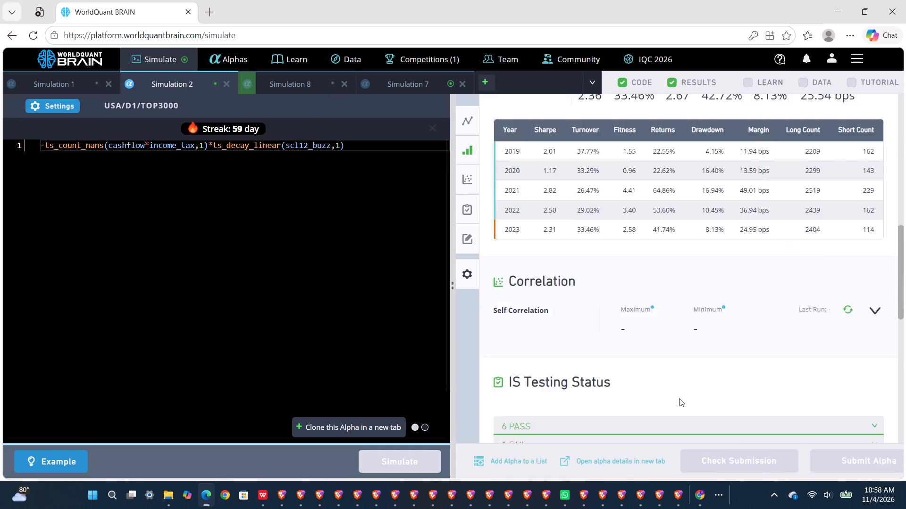
click(592, 245)
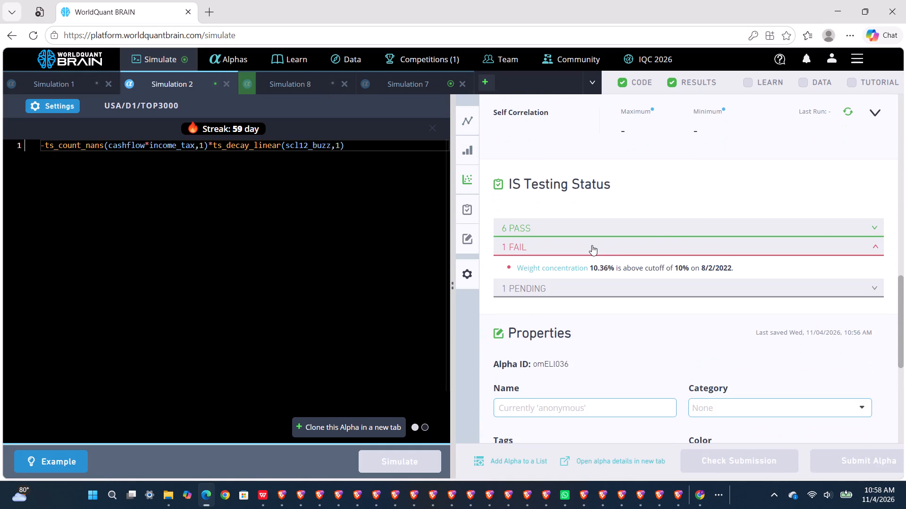
scroll(668, 235, up, 3)
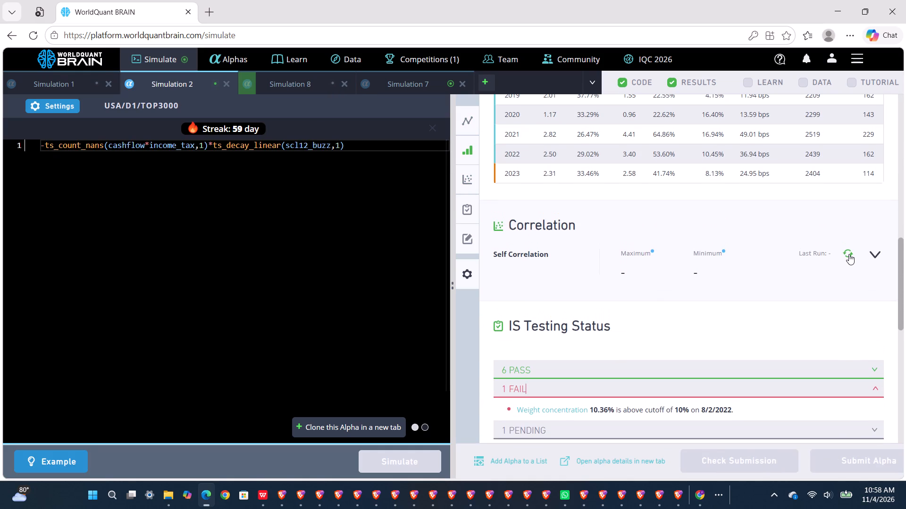
click(849, 254)
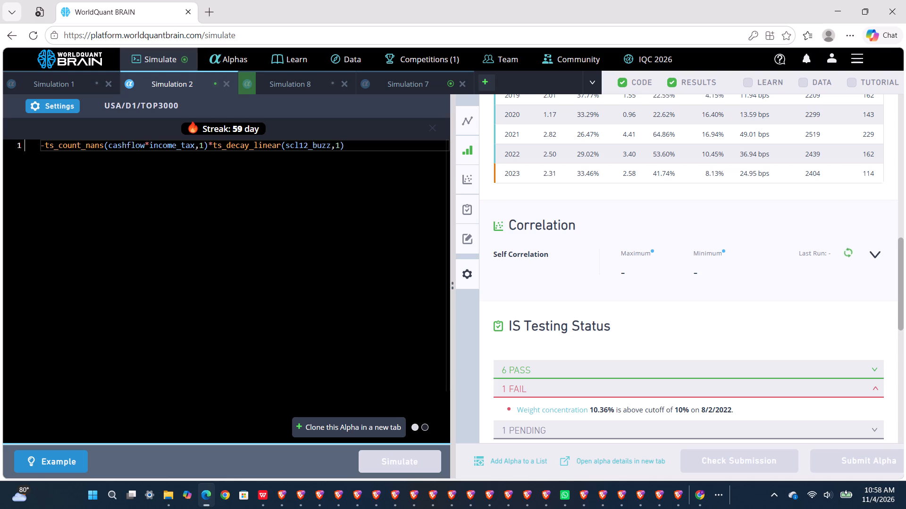
Set the ts_decay_linear window of scl12_buzz to 3 in Simulation 2 and simulate the alpha.
click(337, 147)
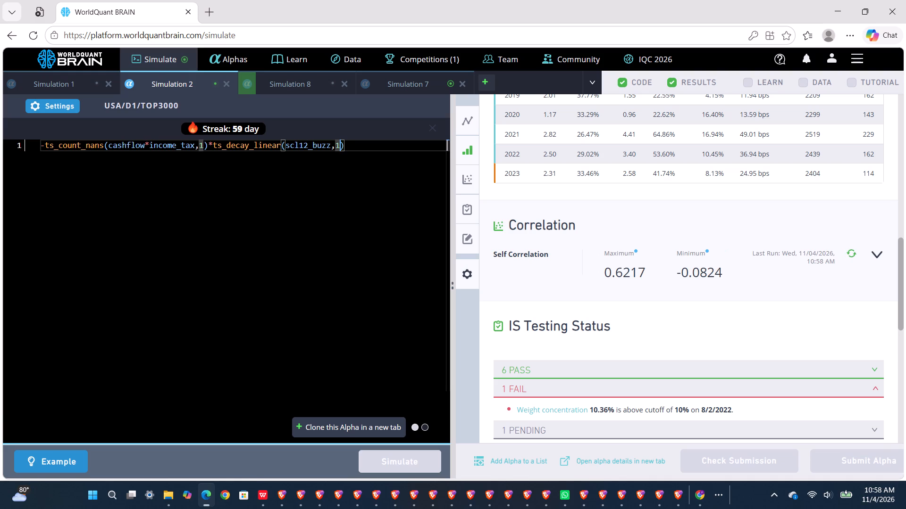
key(BackSpace)
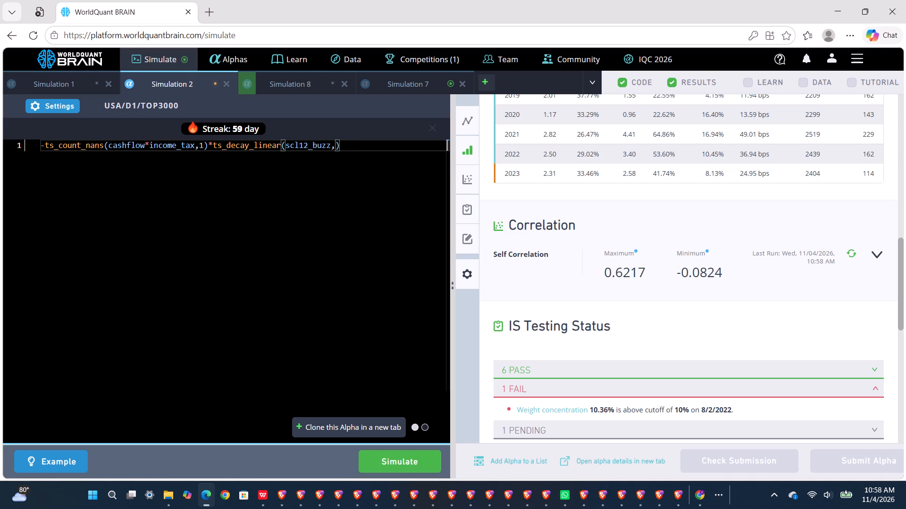
key(3)
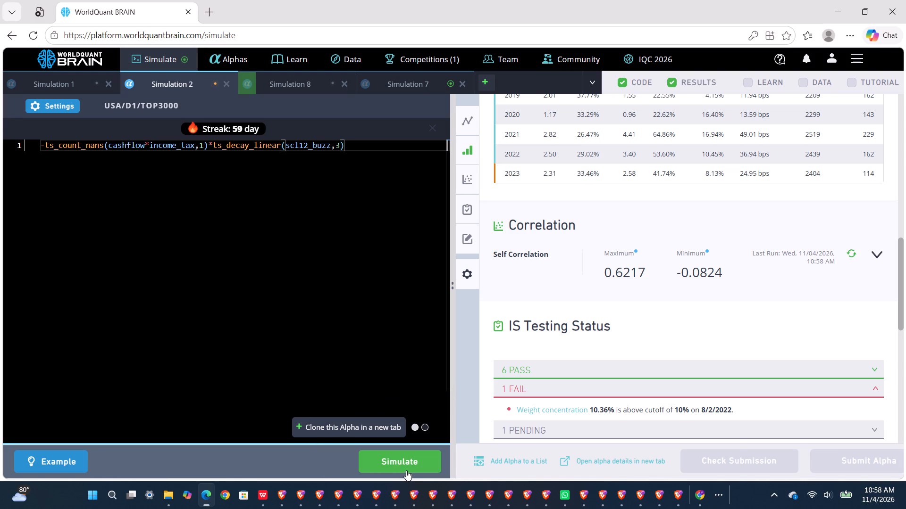
click(406, 470)
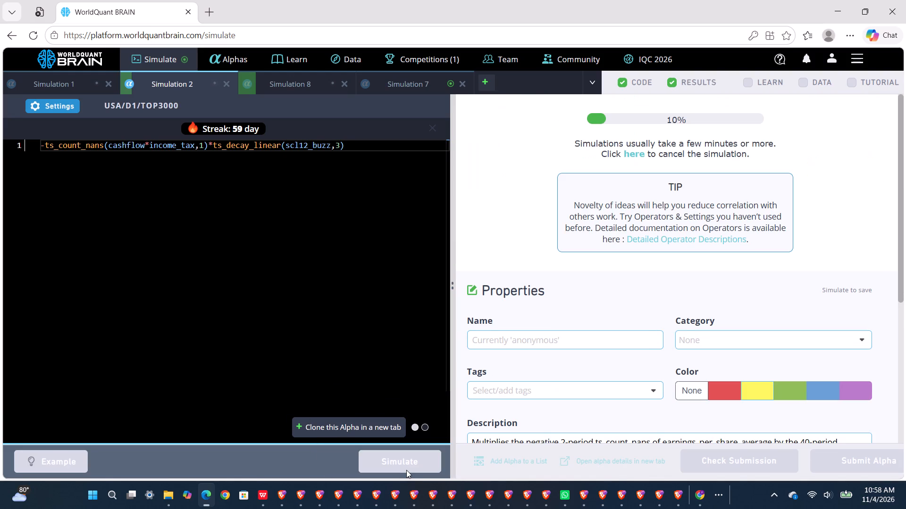
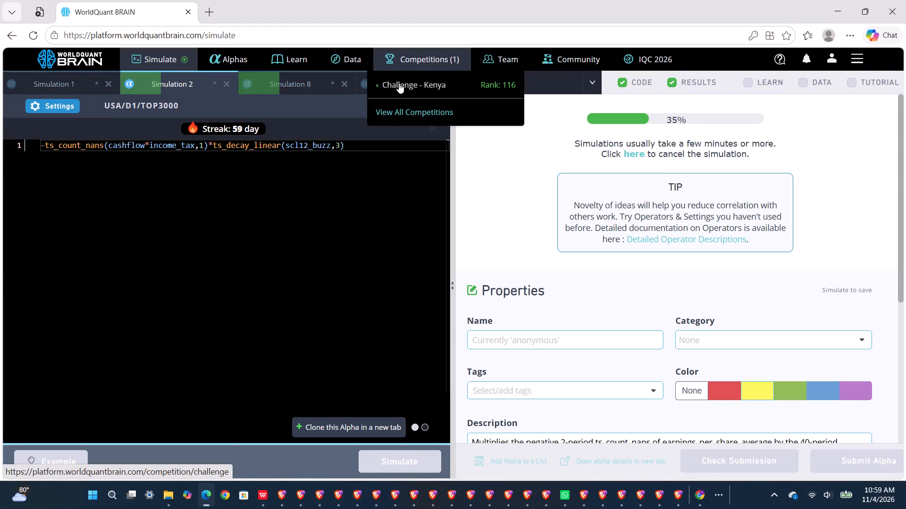
Open Simulation 7, show its test period and expand the failed IS tests.
click(398, 87)
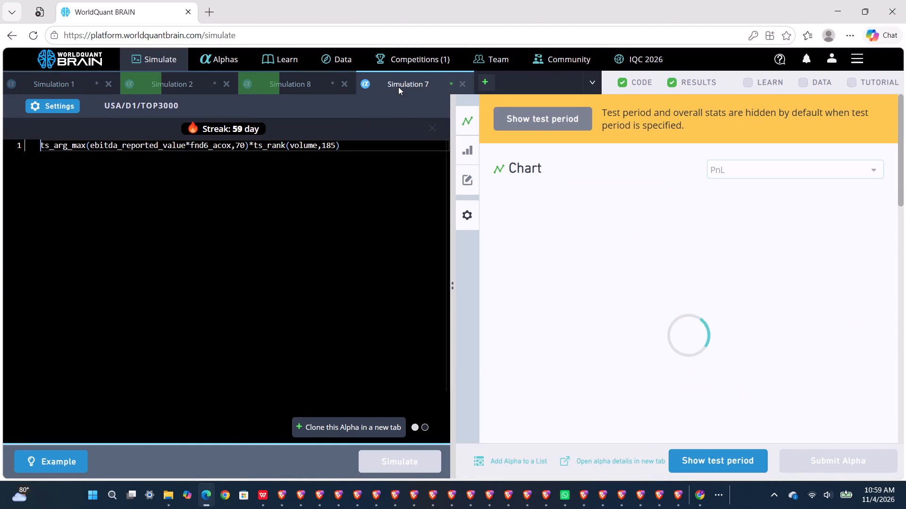
click(713, 451)
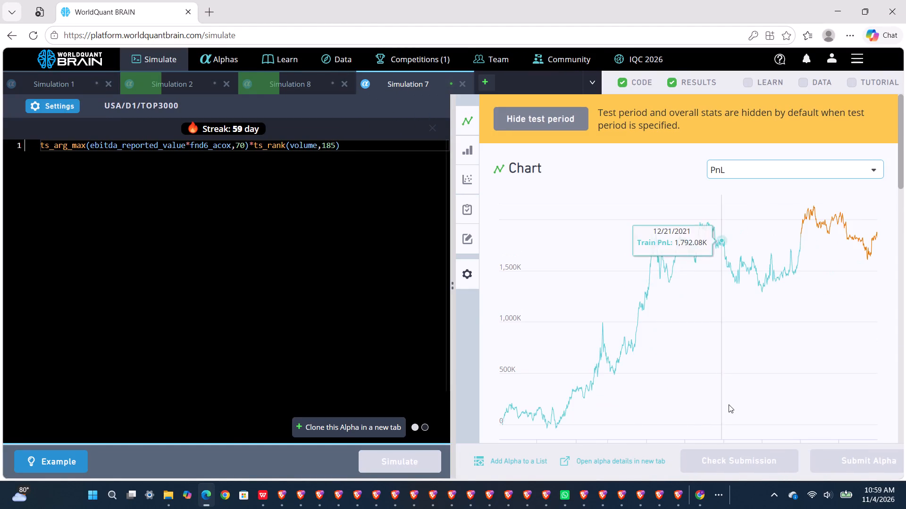
scroll(729, 404, down, 5)
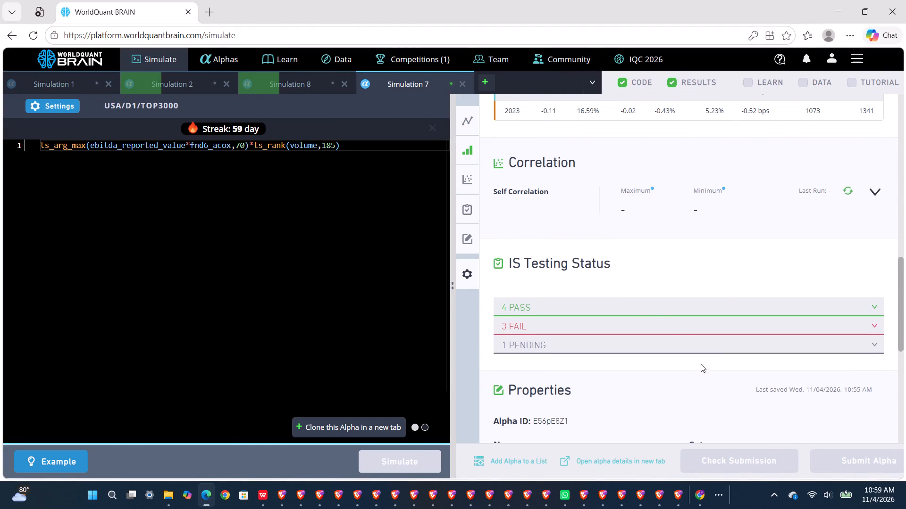
click(643, 304)
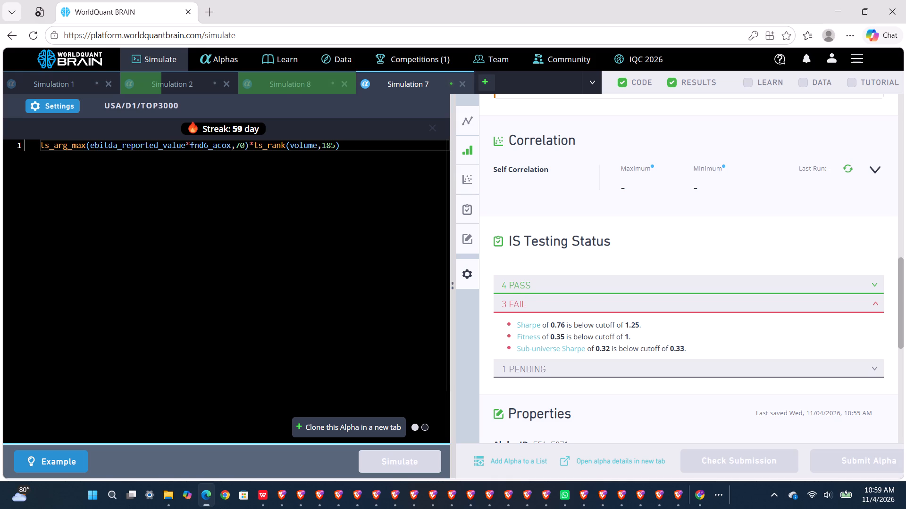
Open Simulation 8, show its test period, expand the failed IS tests and run its self-correlation check.
click(282, 84)
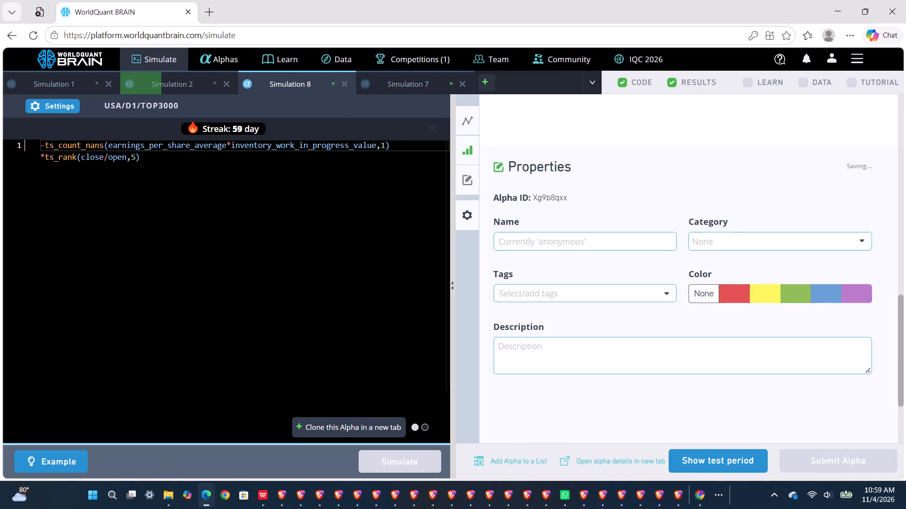
click(699, 449)
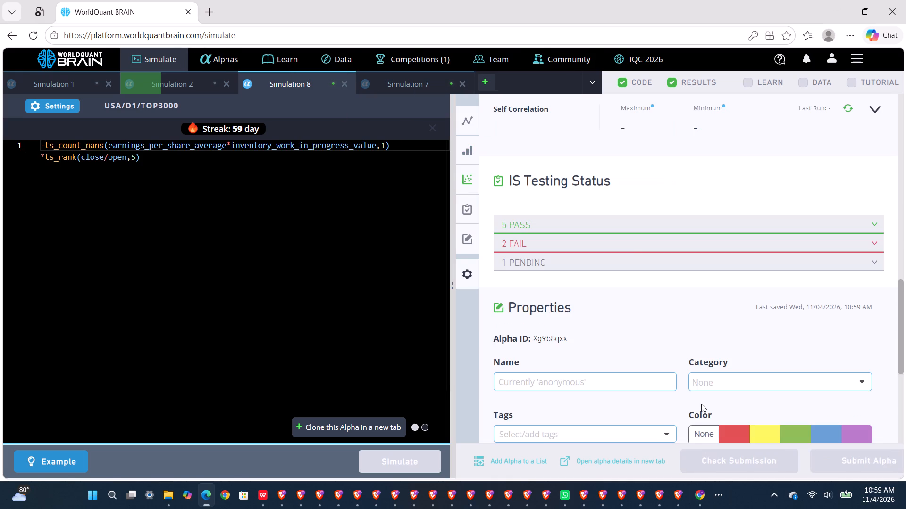
click(627, 247)
click(627, 247)
scroll(627, 247, up, 2)
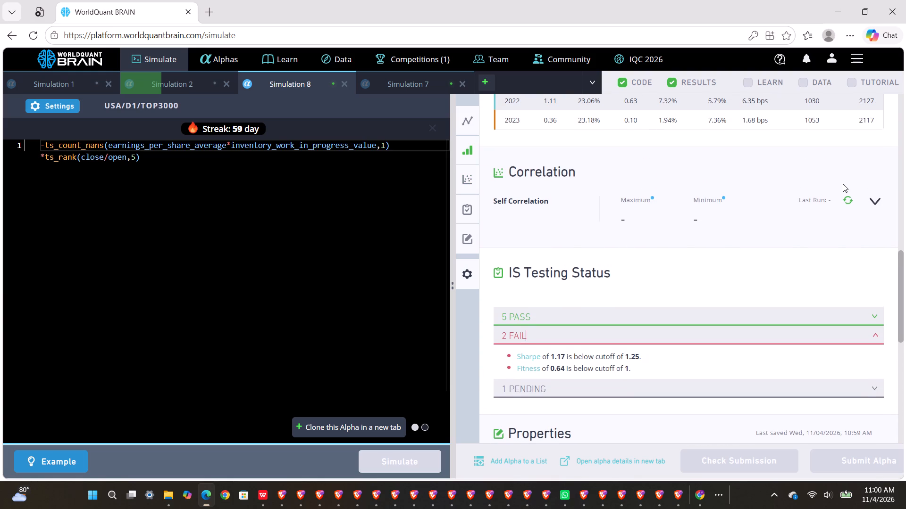
click(852, 200)
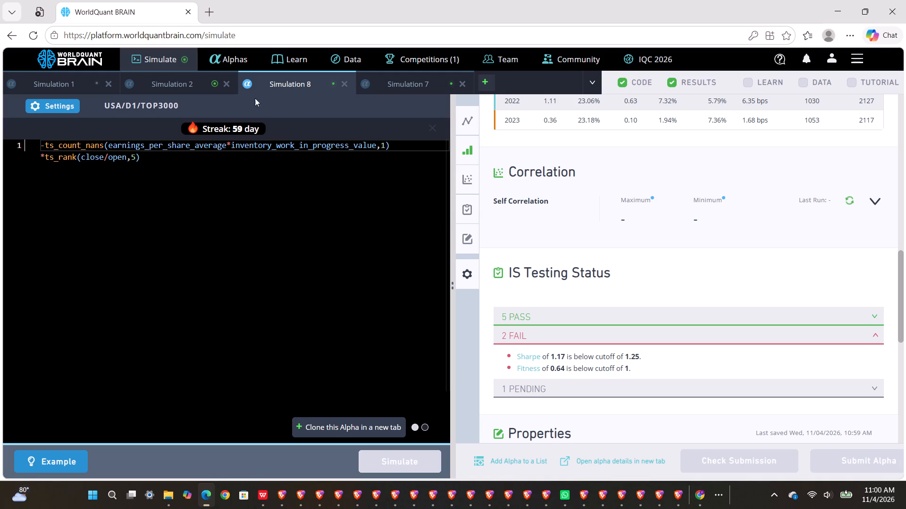
Show the test period of Simulation 2, review its IS testing status and mark the alpha with the green color.
click(200, 86)
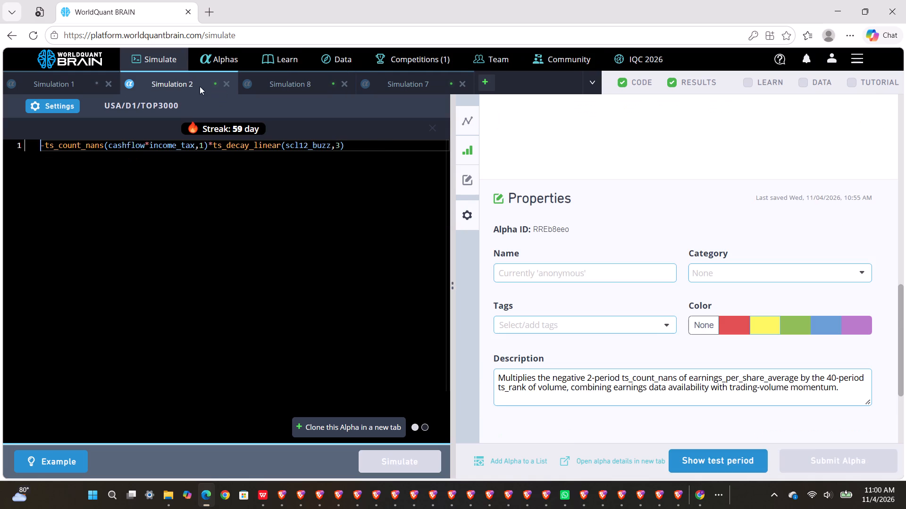
click(694, 461)
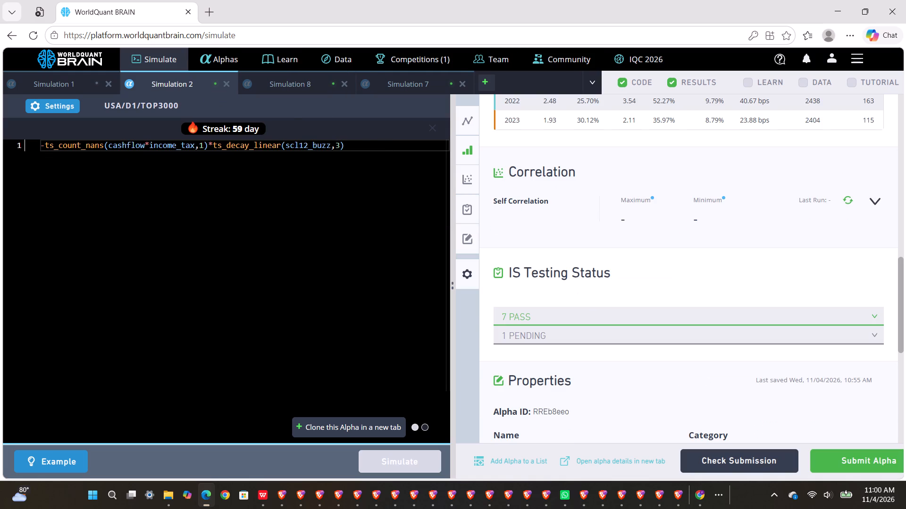
scroll(678, 269, down, 3)
scroll(678, 269, up, 2)
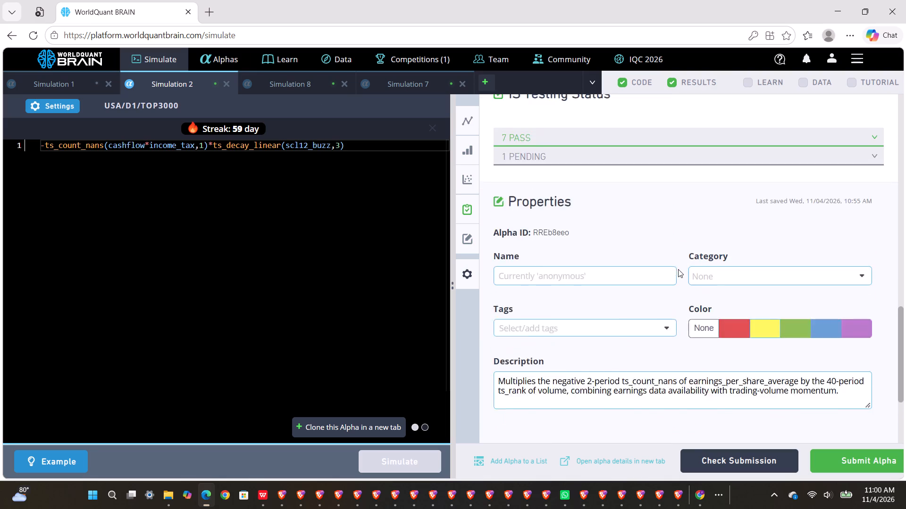
scroll(678, 269, up, 1)
scroll(678, 269, down, 5)
scroll(678, 269, up, 3)
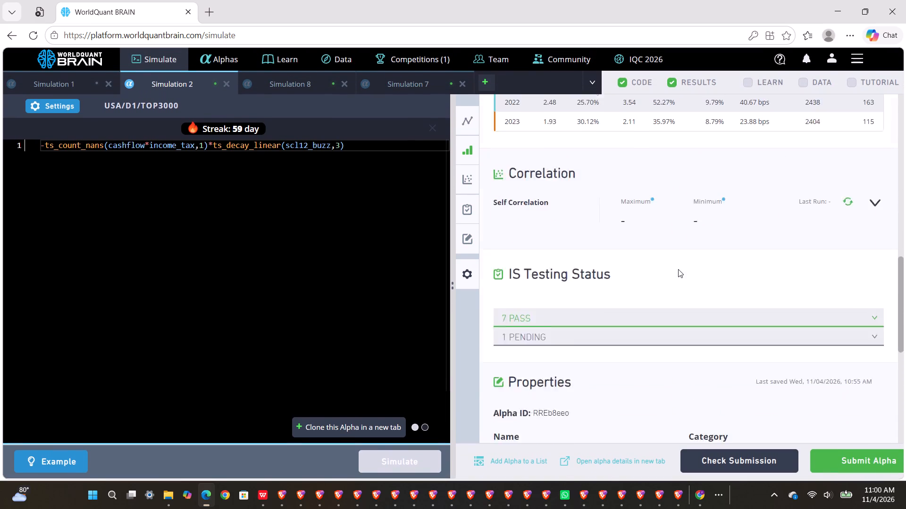
scroll(678, 269, down, 3)
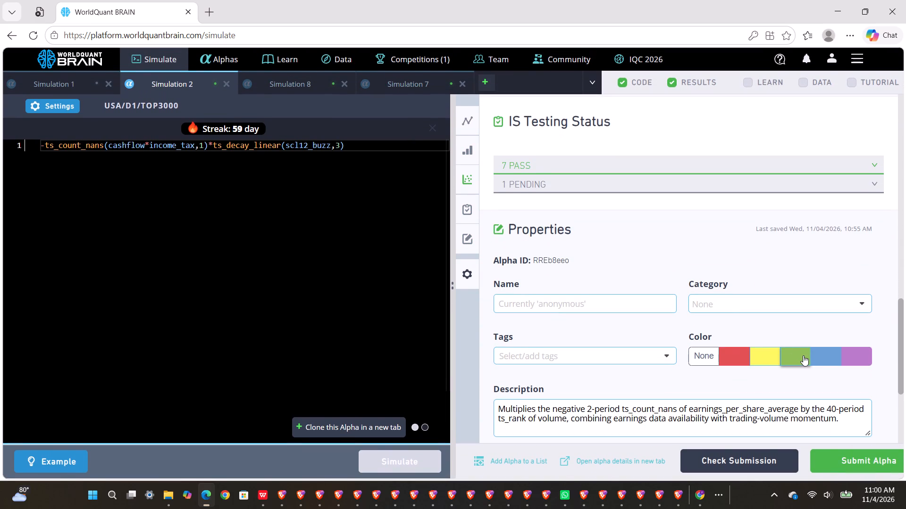
click(803, 355)
View the list of unsubmitted alphas and return to the simulation workspace.
click(173, 60)
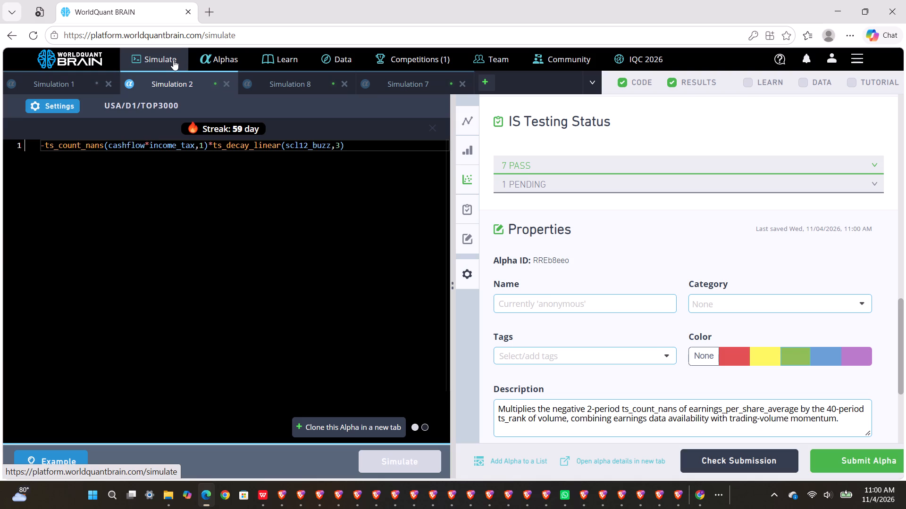
click(173, 60)
click(227, 53)
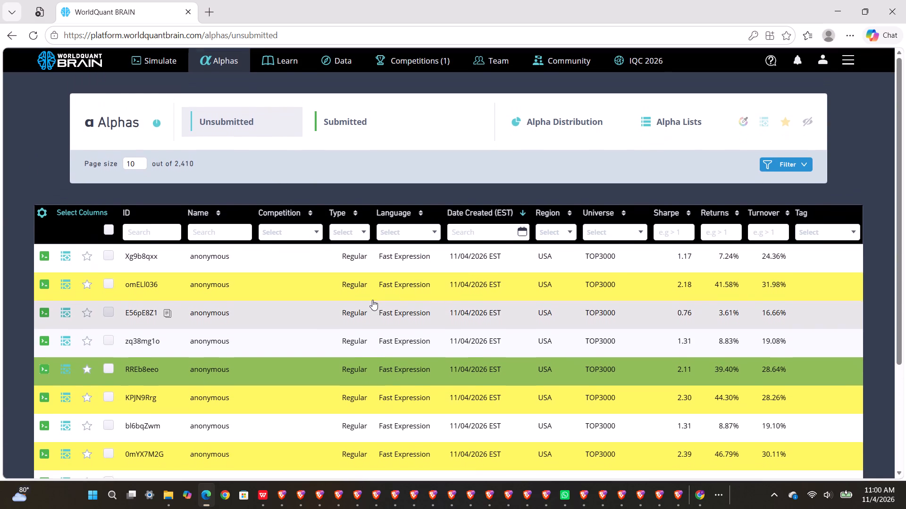
click(153, 56)
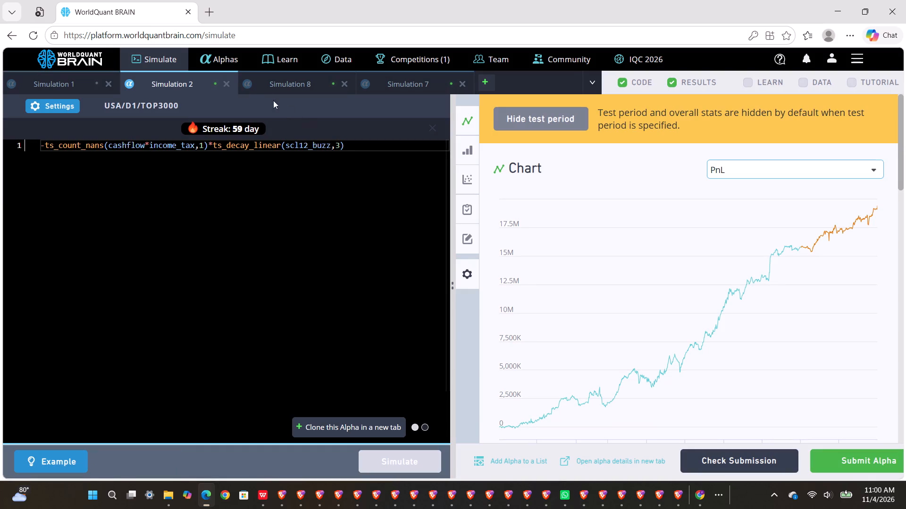
Close Simulation 2.
drag(233, 82, 226, 82)
click(226, 82)
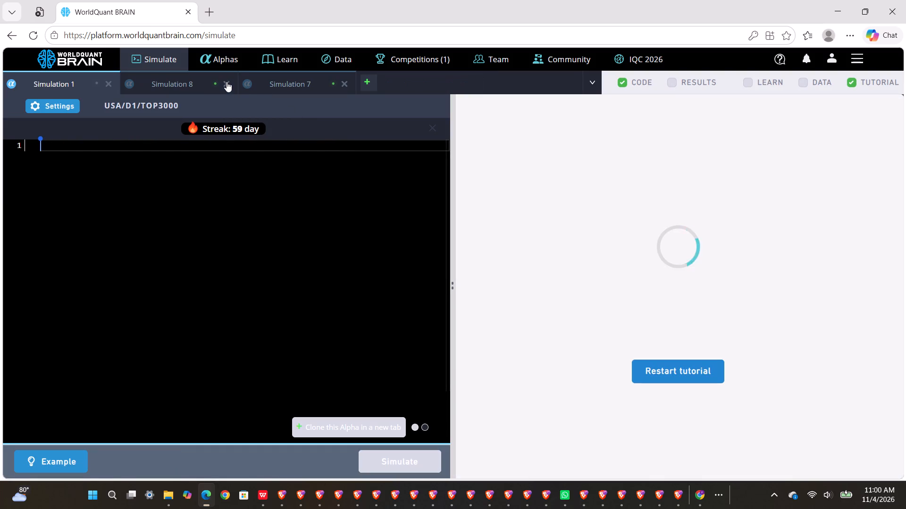
Review Simulation 8's self-correlation and failed tests, set its ts_rank window of close/open to 70 and simulate the alpha.
click(199, 84)
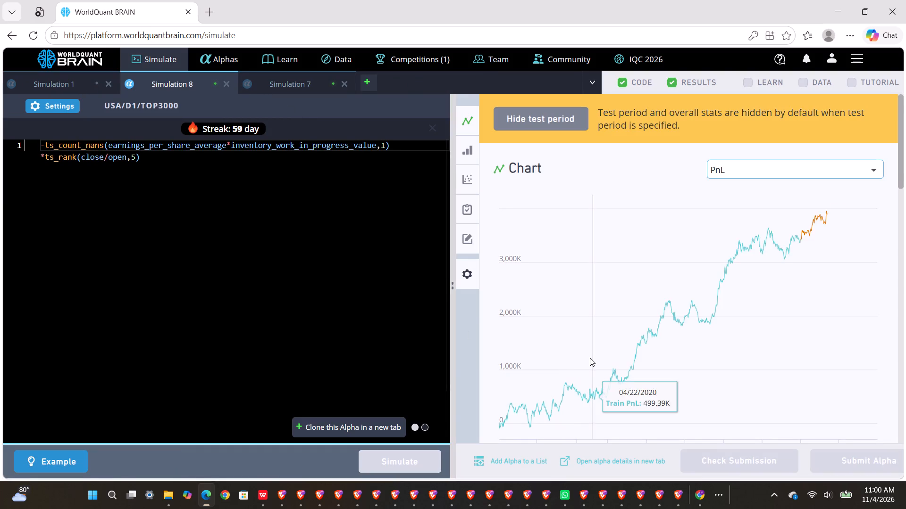
scroll(590, 358, down, 6)
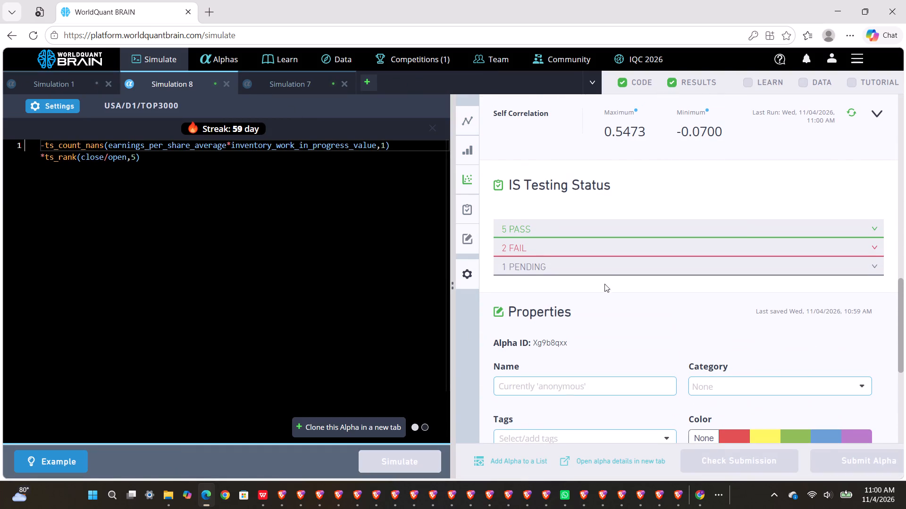
click(609, 249)
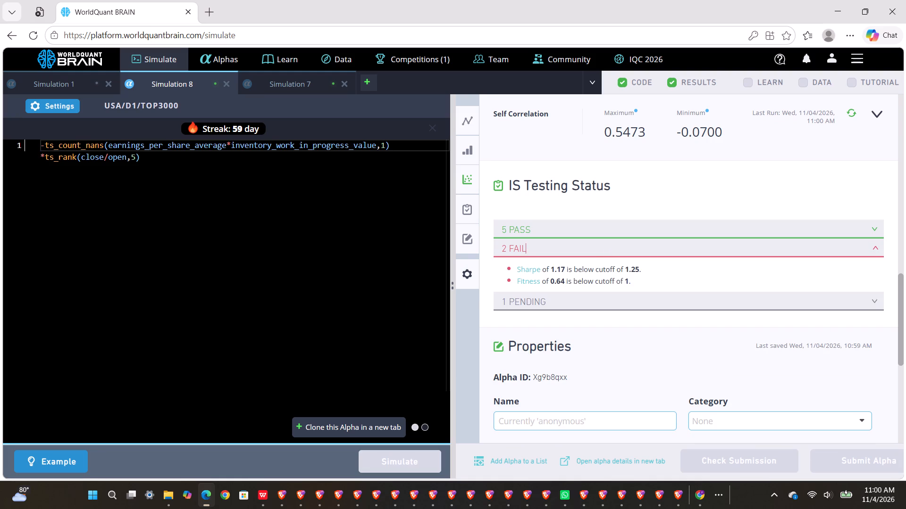
click(132, 157)
click(136, 160)
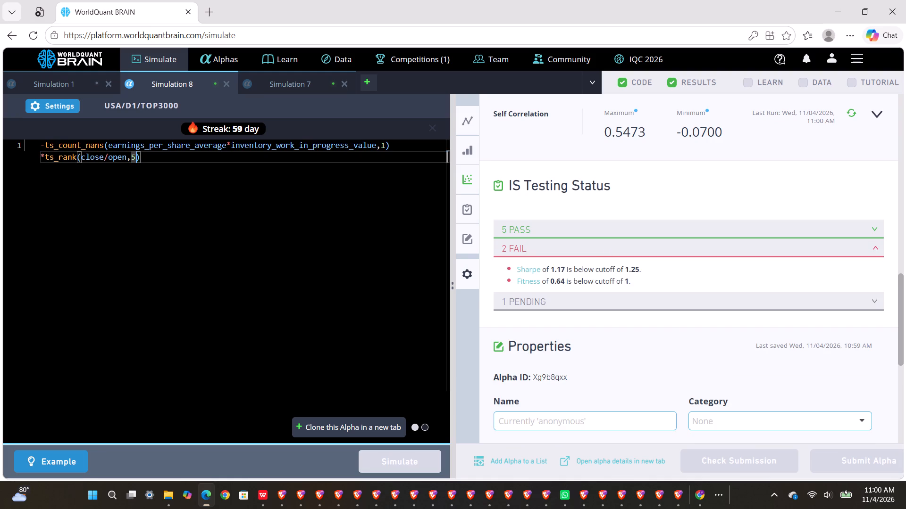
key(BackSpace)
key(7)
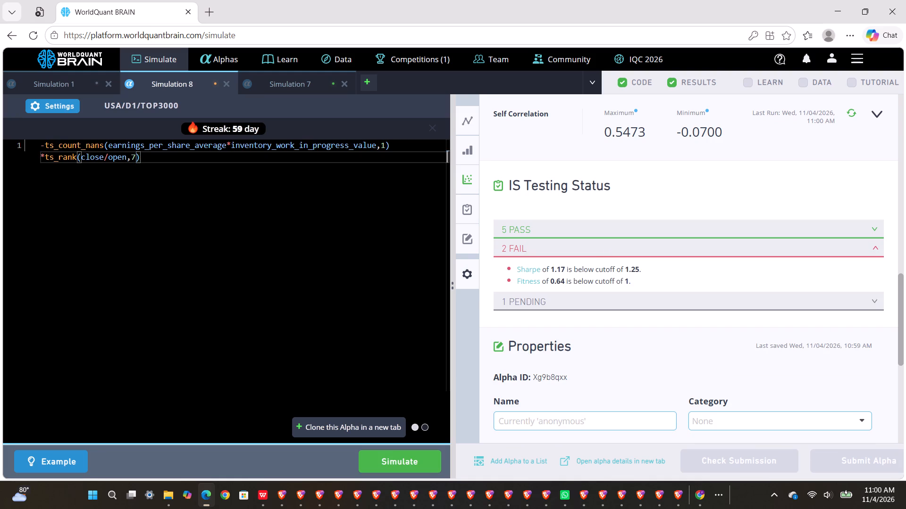
key(0)
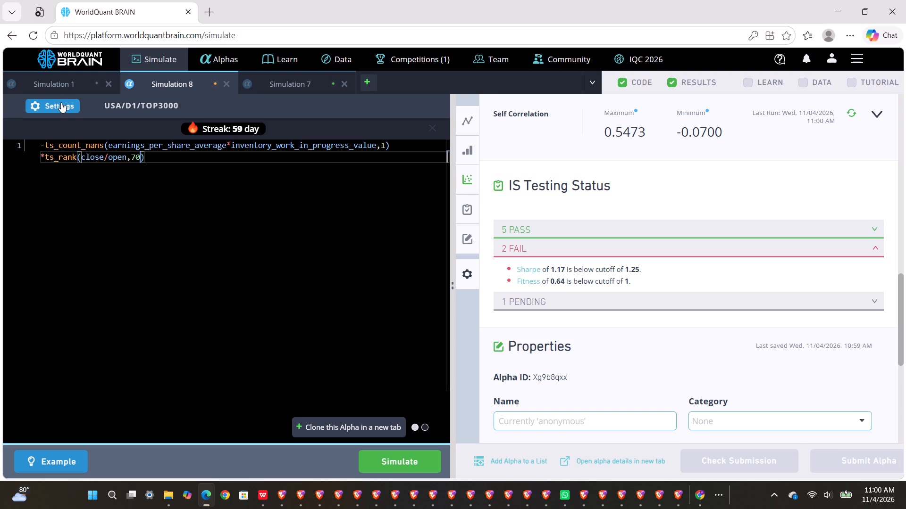
click(61, 102)
click(61, 102)
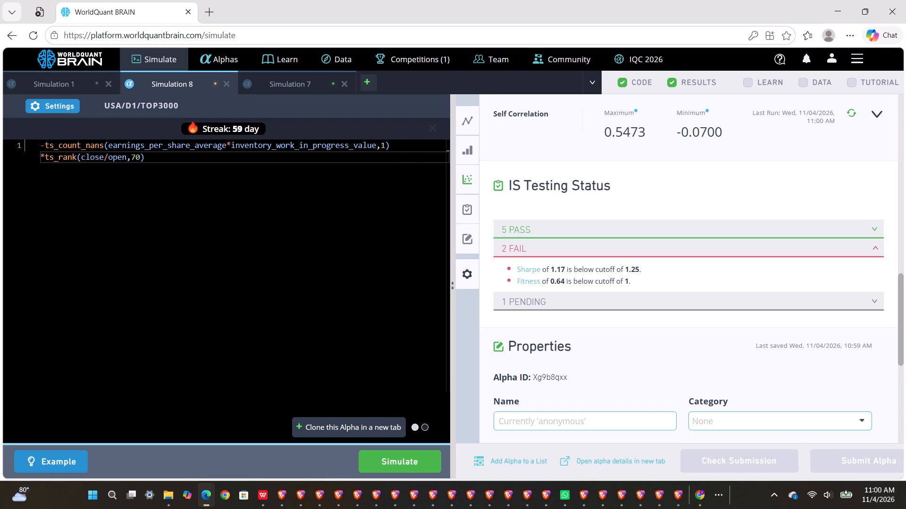
click(404, 460)
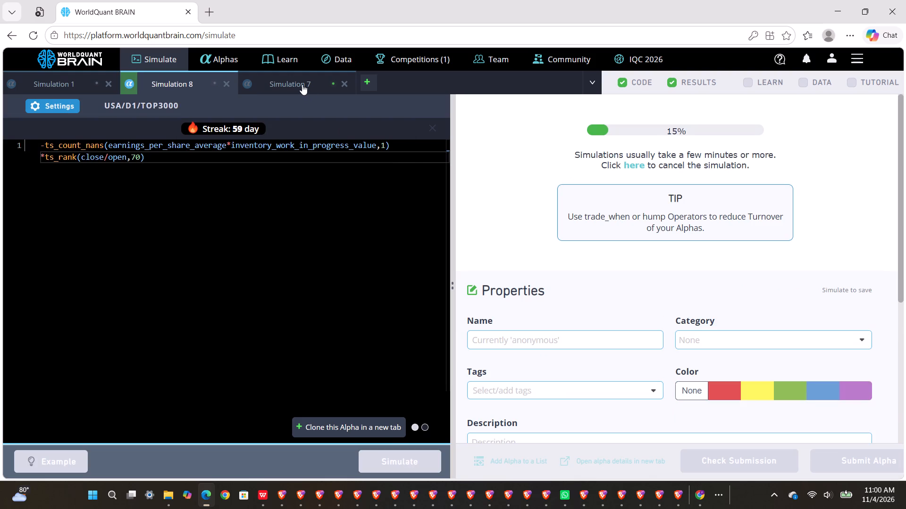
Replace ebitda_reported_value with scl12_sentiment in the ts_arg_max expression of Simulation 7 and simulate the alpha.
click(302, 84)
scroll(675, 364, down, 2)
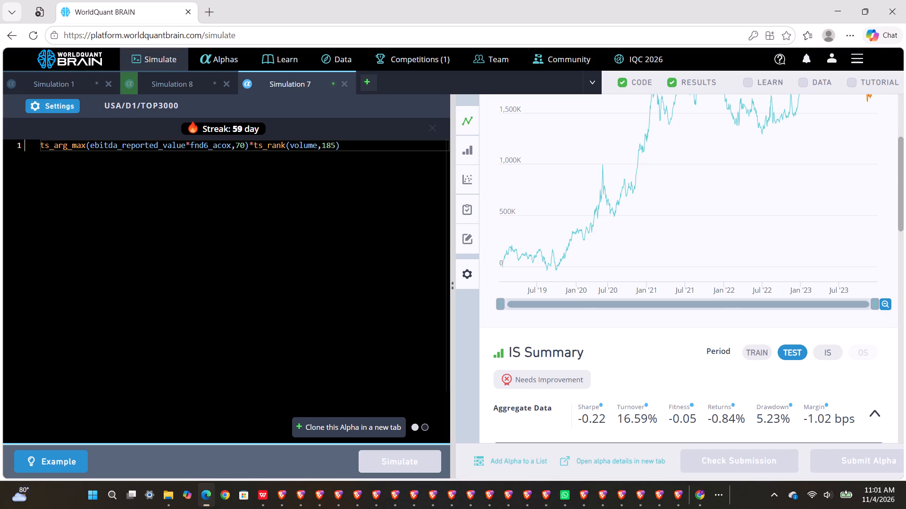
click(132, 144)
click(132, 144)
double_click(132, 144)
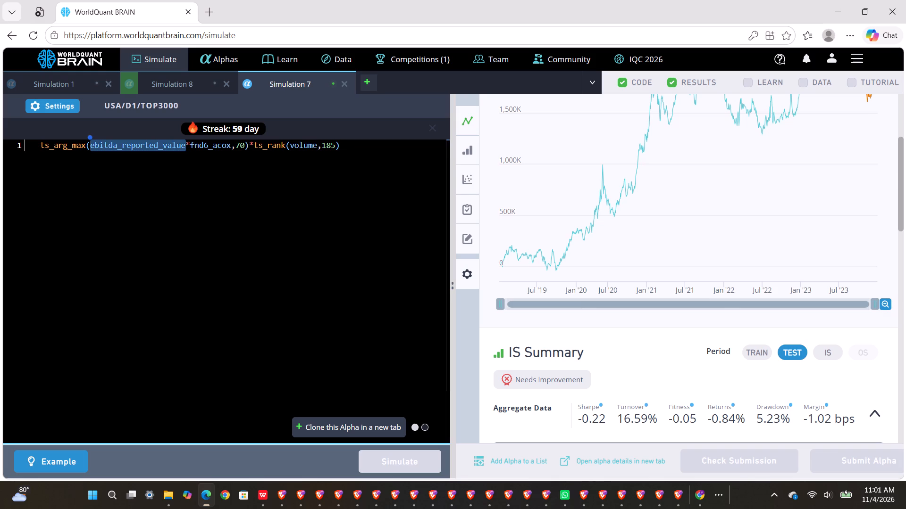
key(s)
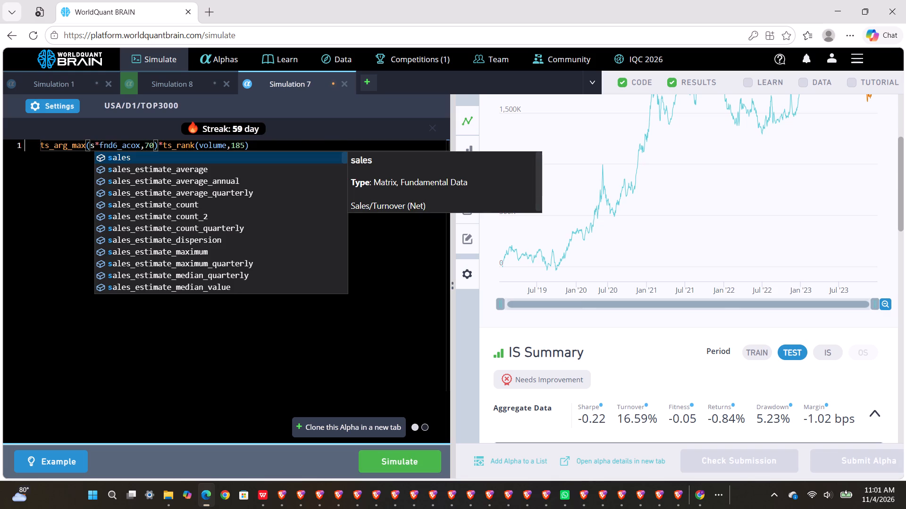
text(ent)
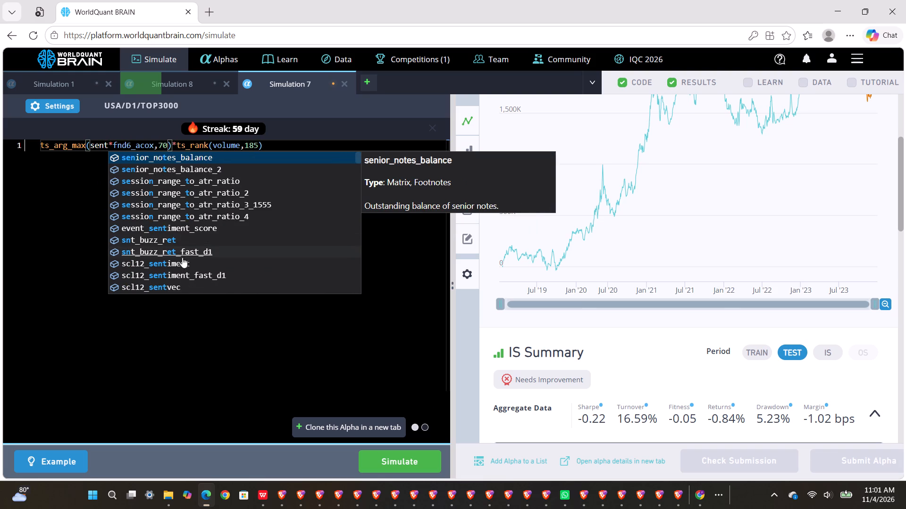
click(183, 264)
click(399, 460)
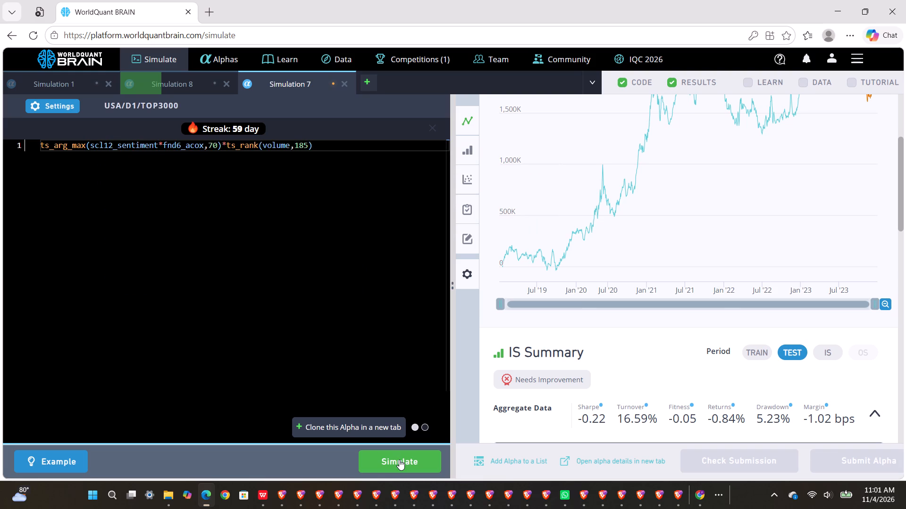
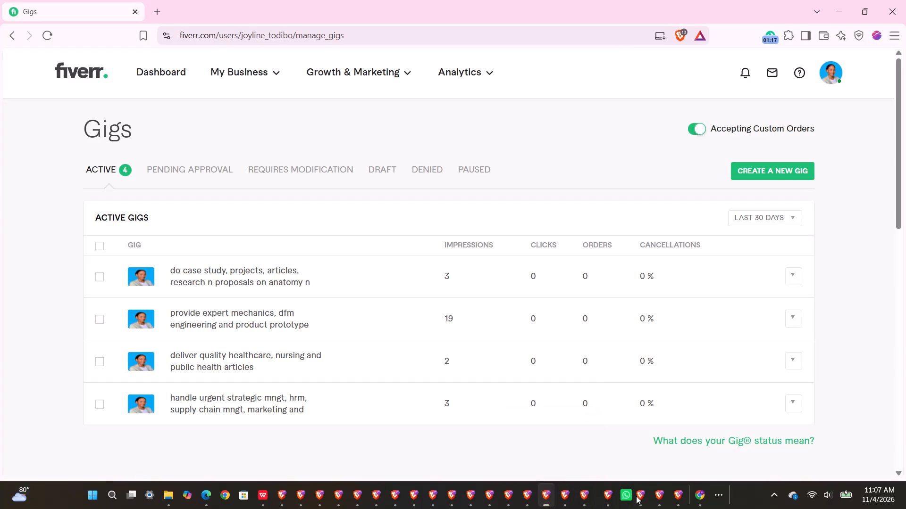
Review the active gigs of each open Fiverr seller account in turn, back to the account offering clinical psychology writing.
click(599, 499)
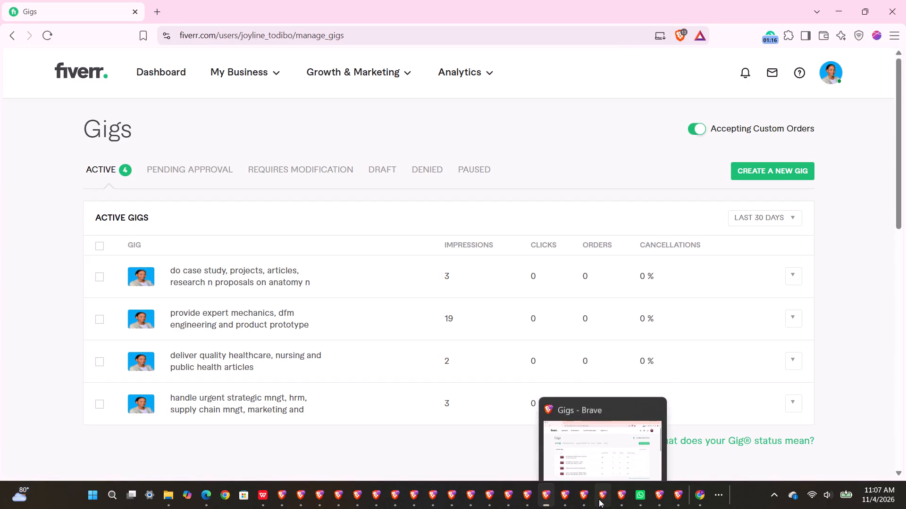
click(592, 497)
click(570, 496)
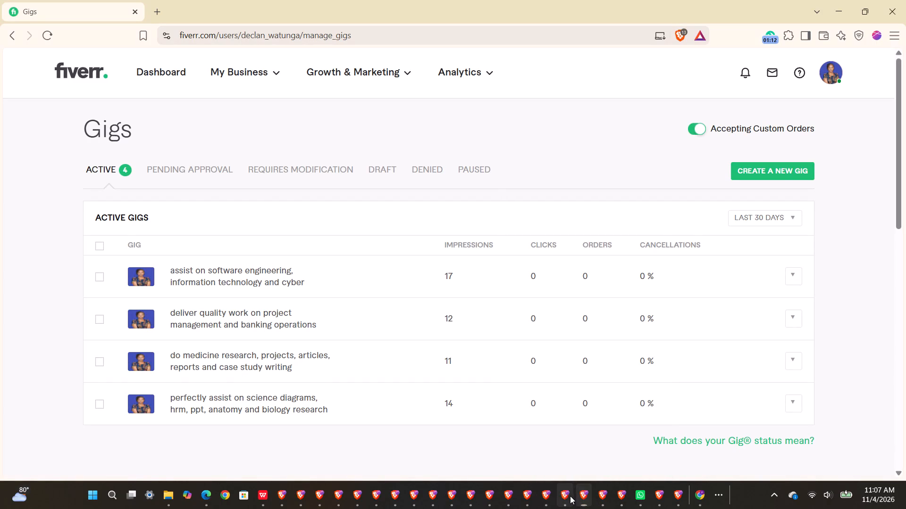
click(554, 500)
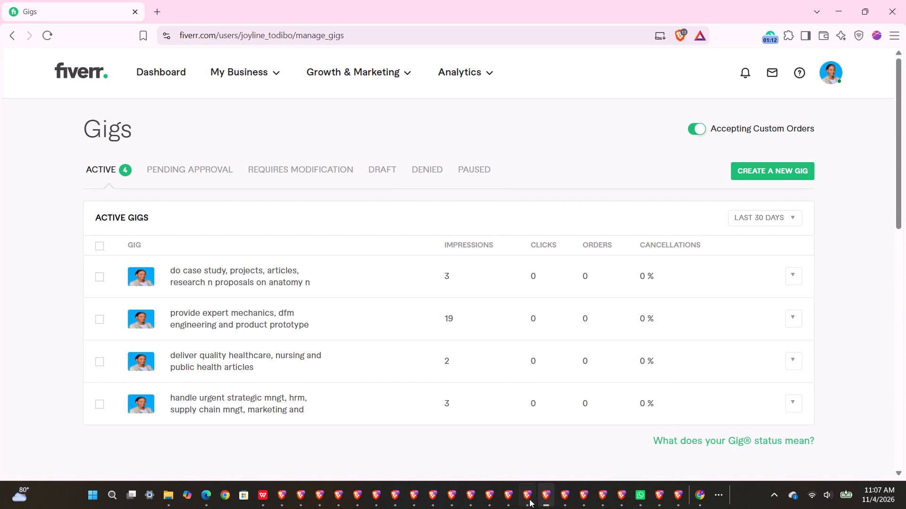
click(525, 499)
click(509, 497)
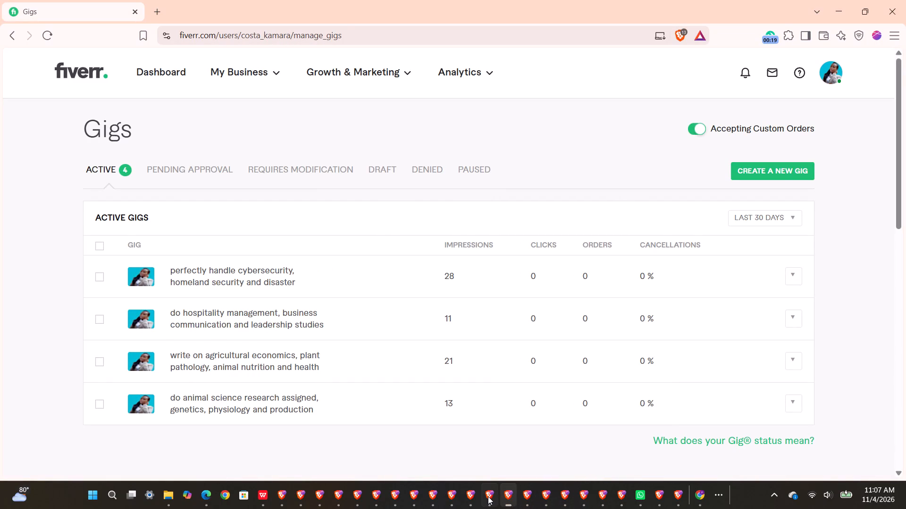
click(488, 496)
click(467, 496)
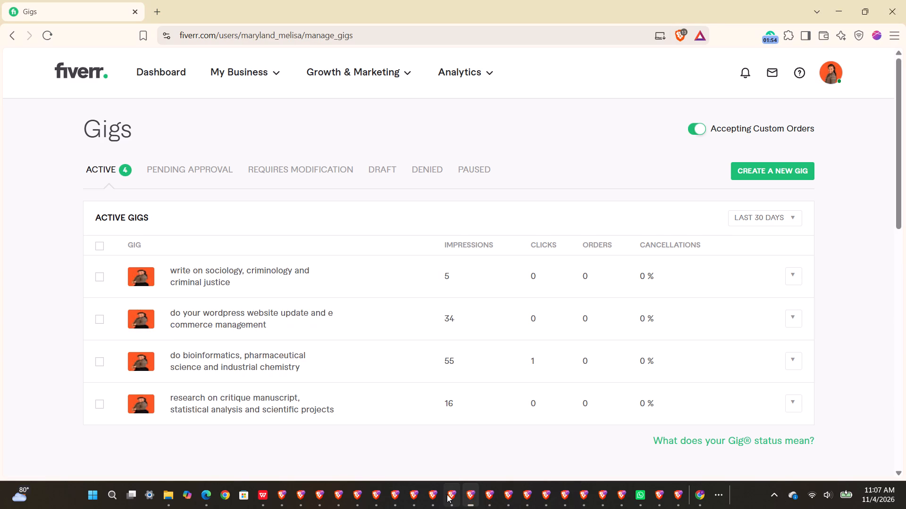
click(447, 494)
click(429, 492)
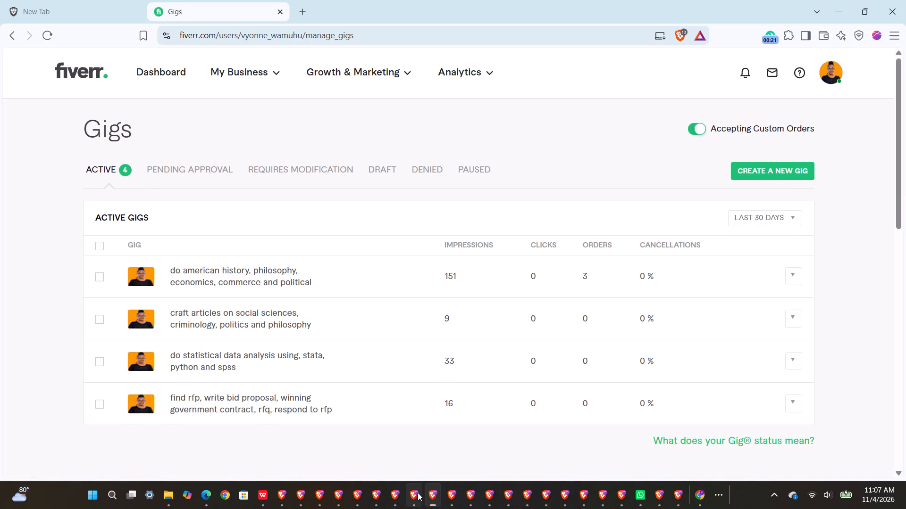
click(418, 493)
click(391, 501)
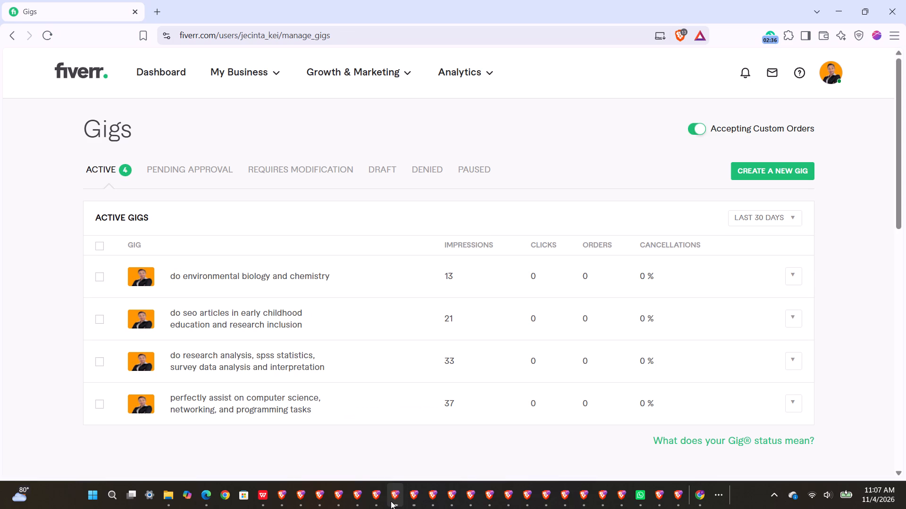
click(376, 499)
click(401, 498)
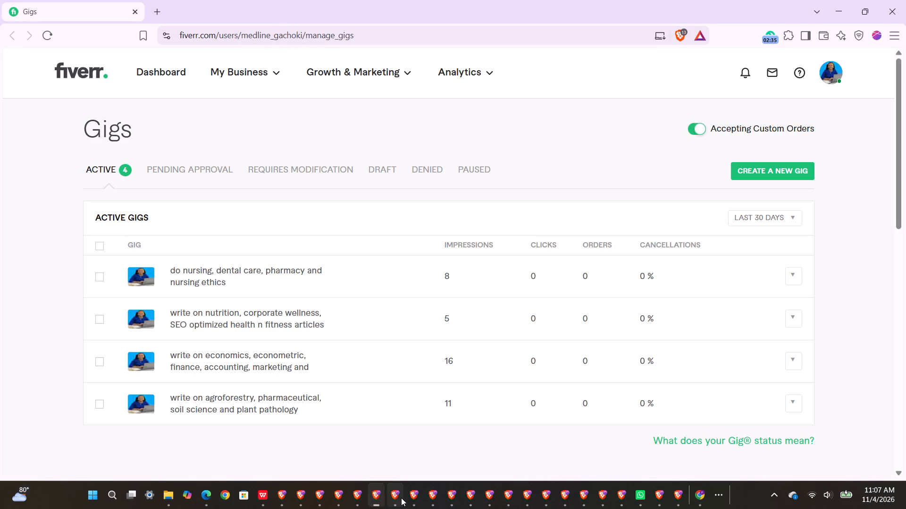
click(366, 498)
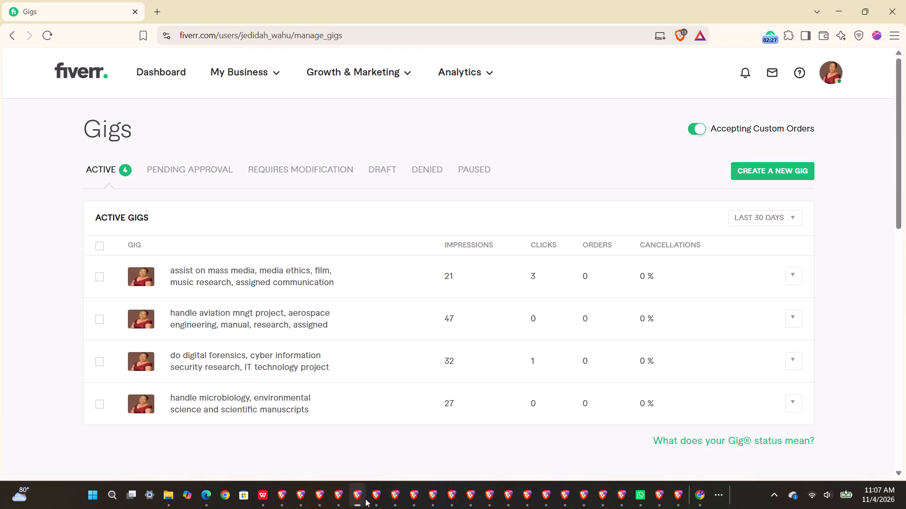
click(355, 500)
click(345, 499)
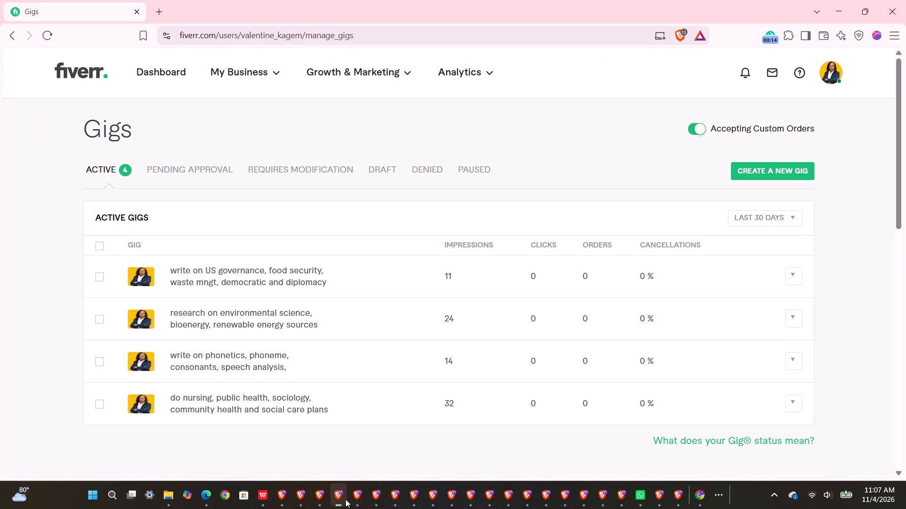
click(323, 500)
click(297, 497)
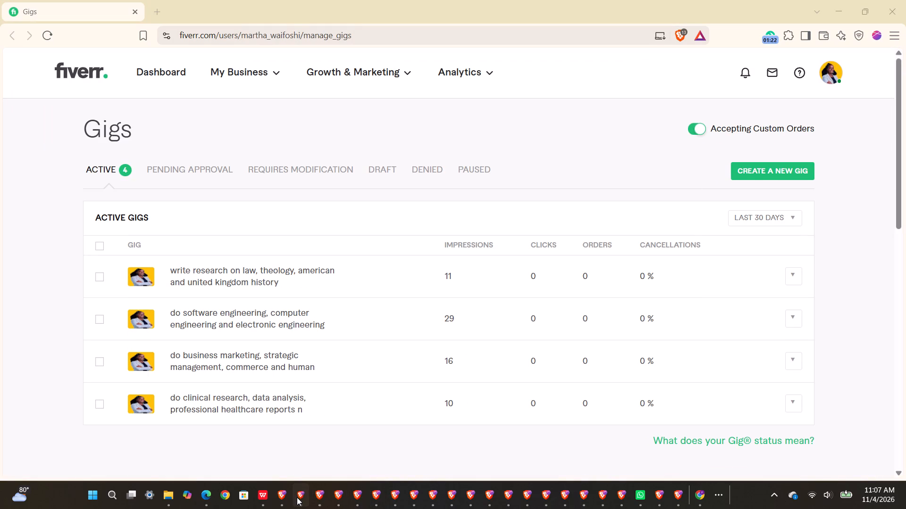
click(282, 495)
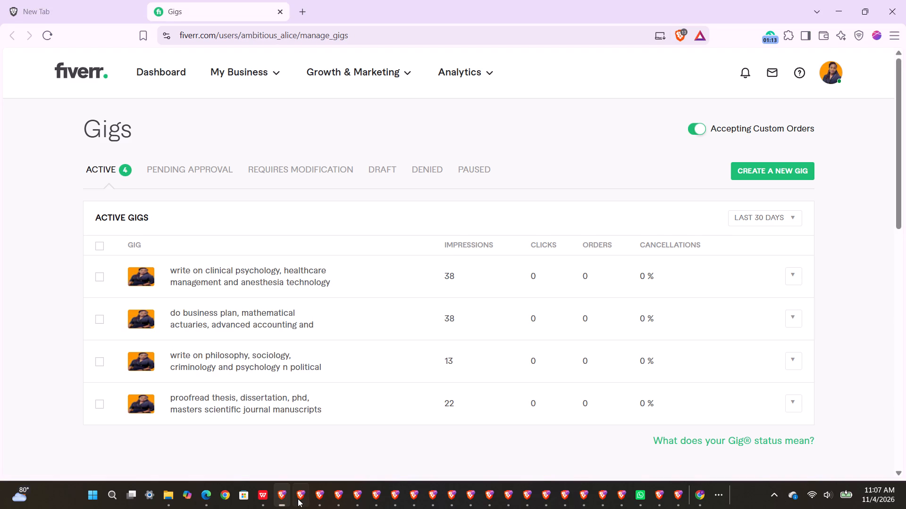
Go through the Fiverr seller accounts' active gigs in forward order, up to the account offering micro biology and biotechnology research.
click(298, 499)
click(320, 497)
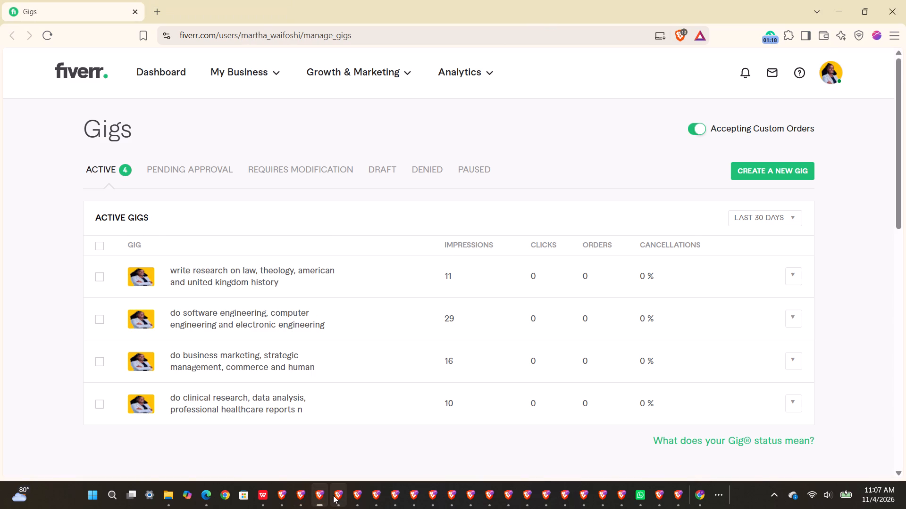
click(333, 495)
click(359, 493)
click(372, 496)
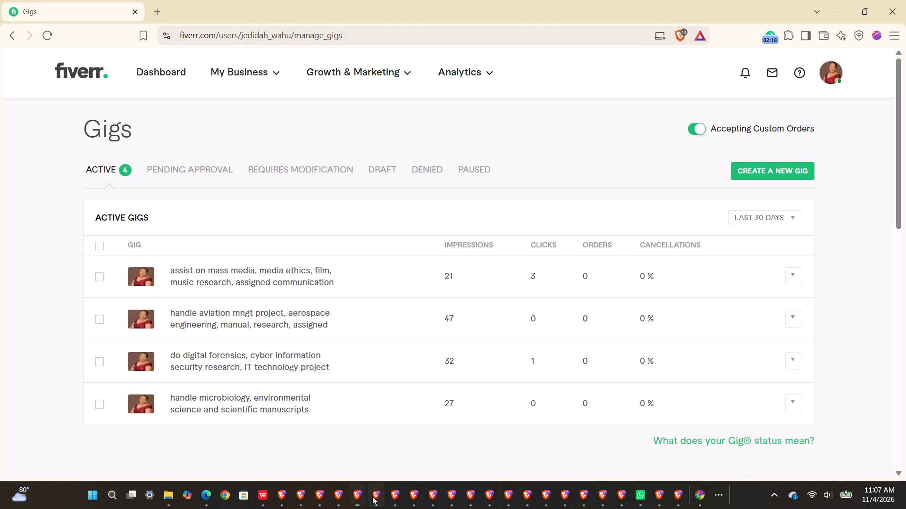
click(403, 498)
click(415, 501)
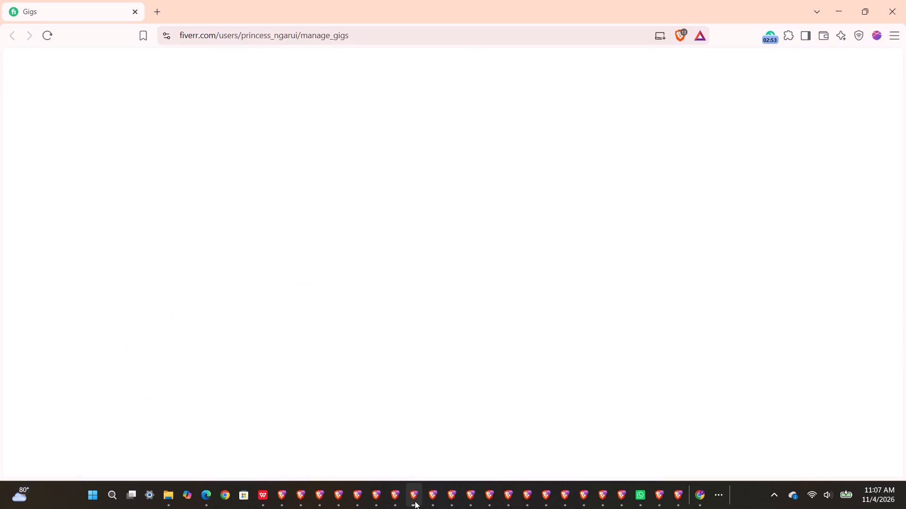
click(432, 501)
click(445, 500)
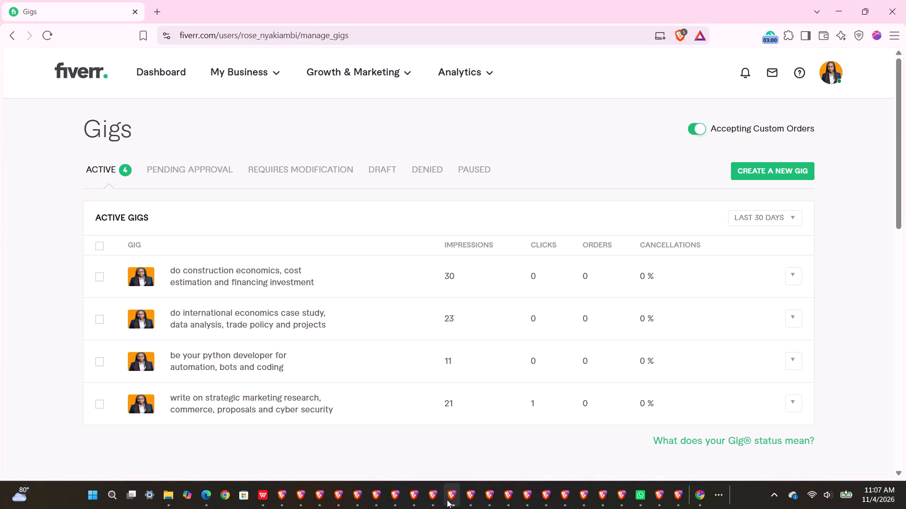
click(464, 496)
click(495, 492)
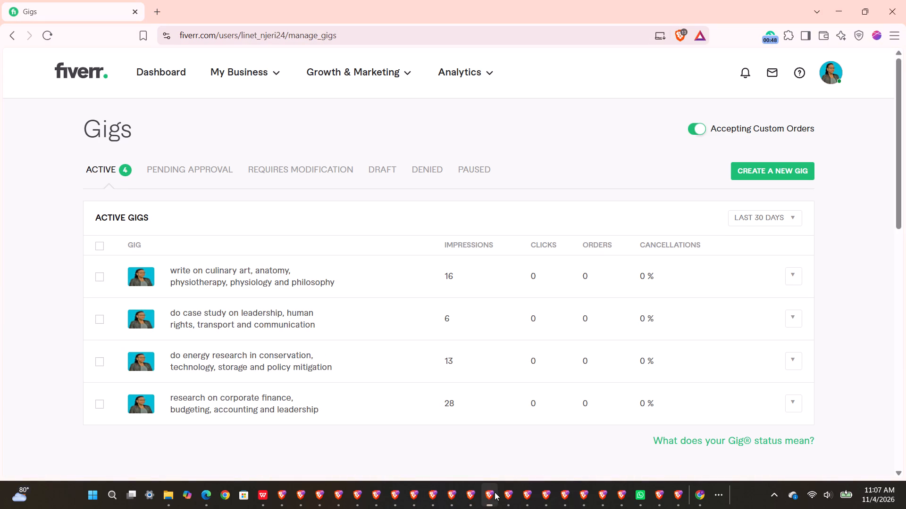
click(513, 494)
click(523, 496)
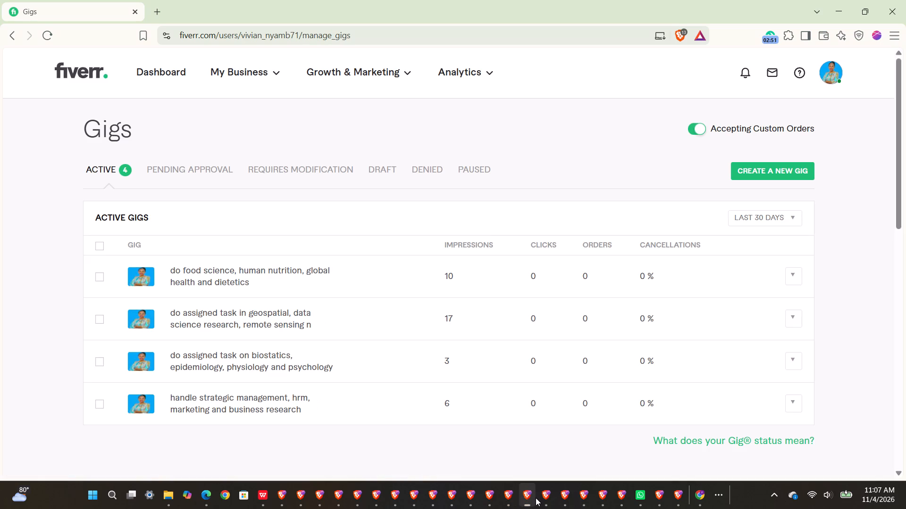
click(536, 498)
click(555, 500)
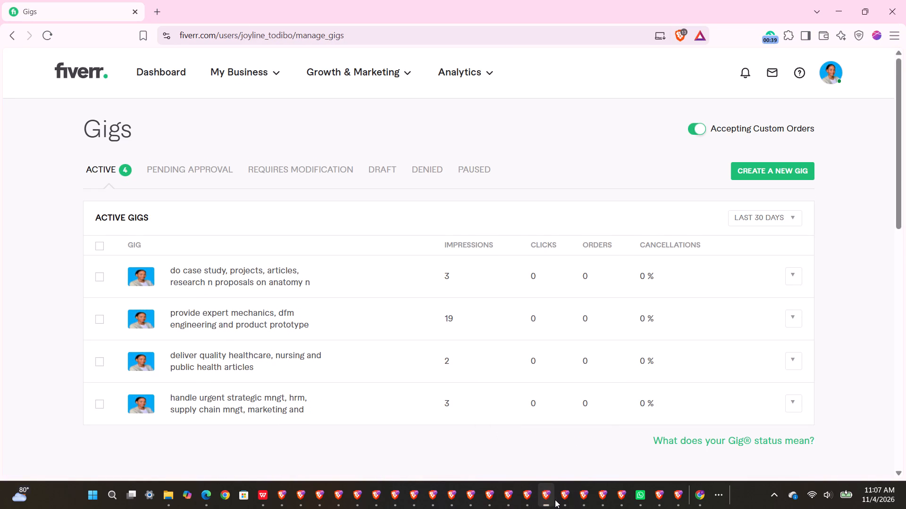
click(564, 503)
click(587, 500)
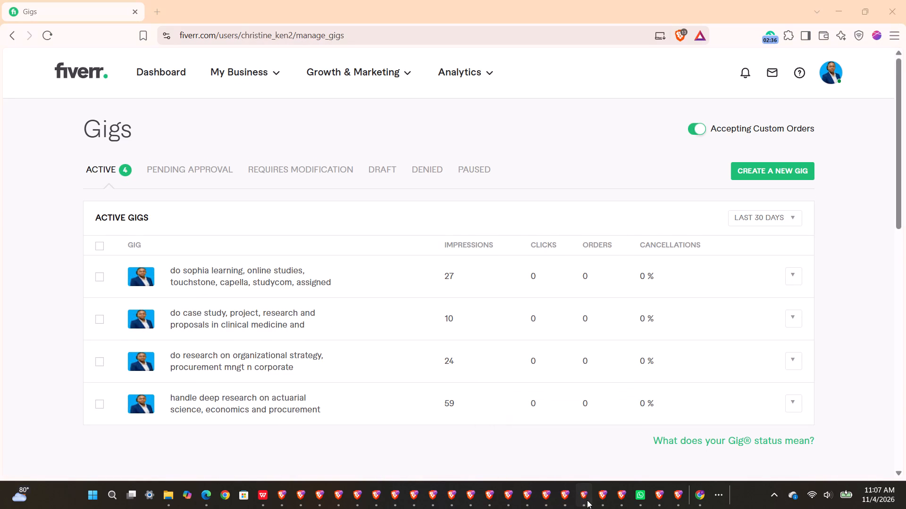
click(595, 500)
click(619, 494)
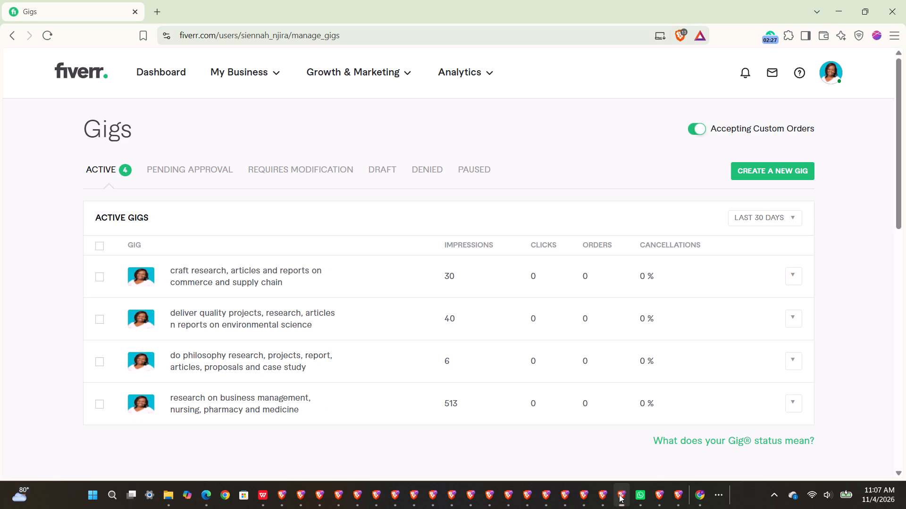
click(656, 493)
click(677, 493)
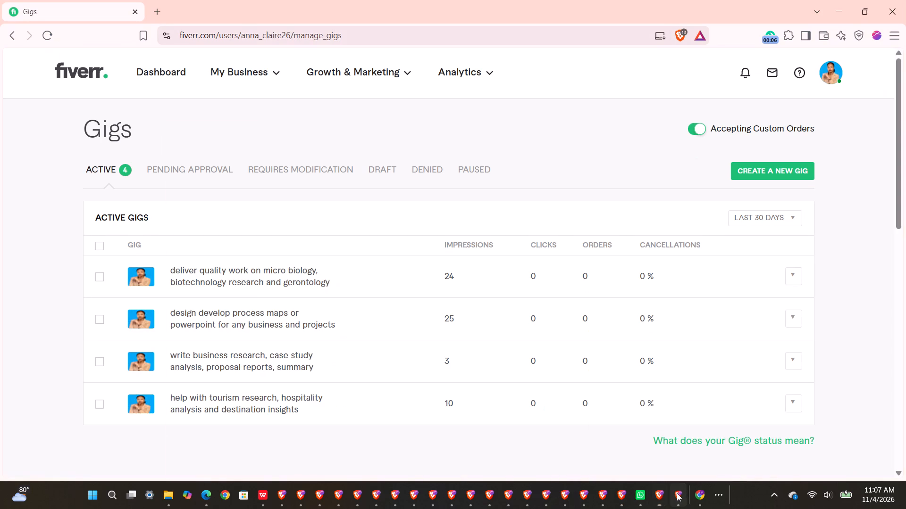
Recheck the active gigs of the Fiverr seller accounts in reverse order, back to the first account's window.
click(664, 501)
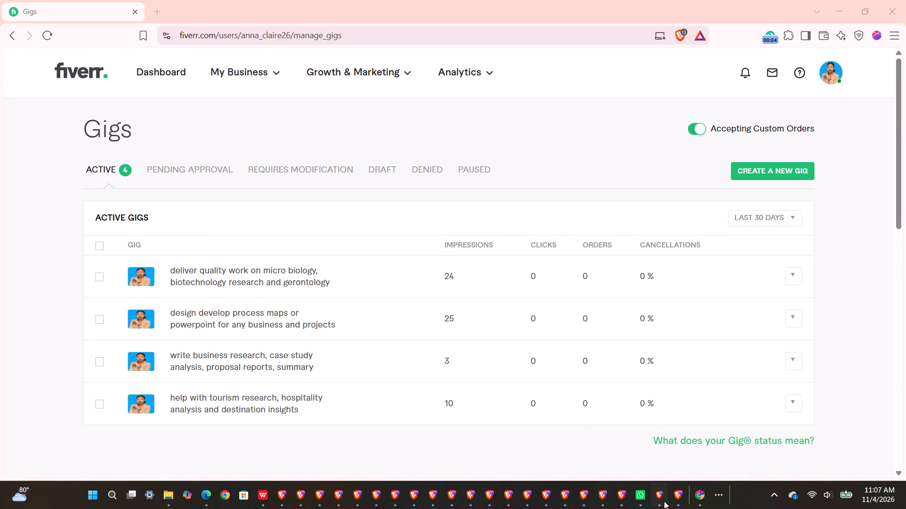
click(620, 499)
click(601, 495)
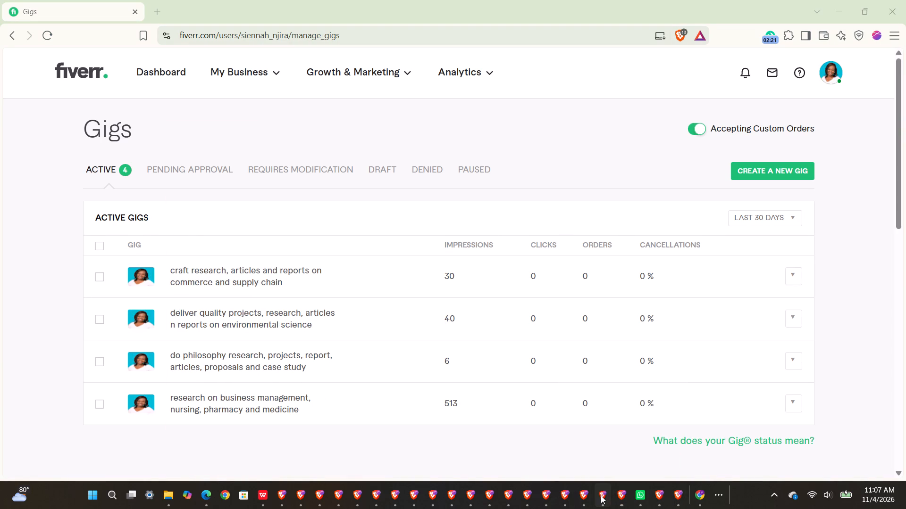
click(581, 493)
click(572, 494)
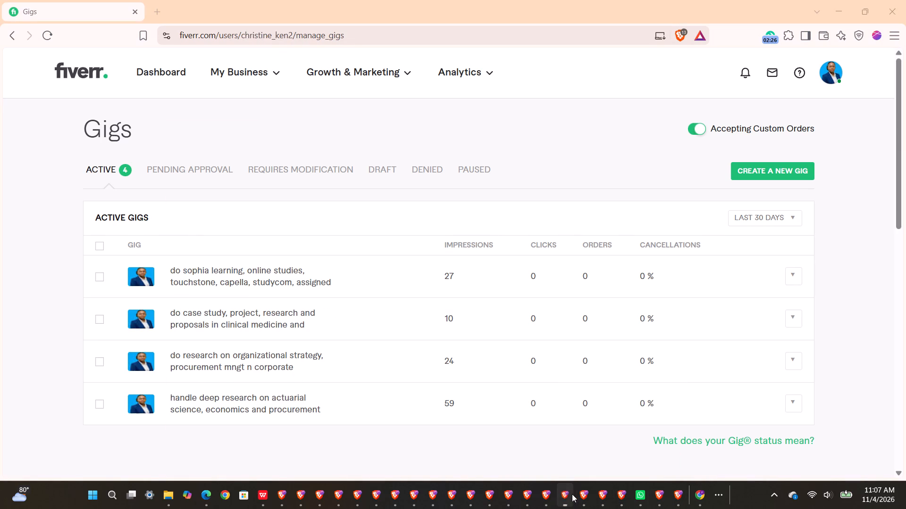
click(543, 496)
click(530, 496)
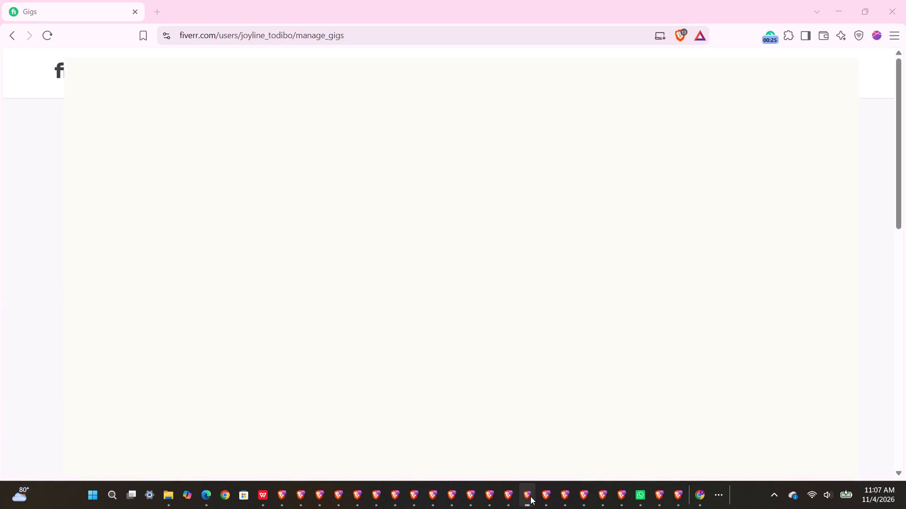
click(500, 500)
click(489, 500)
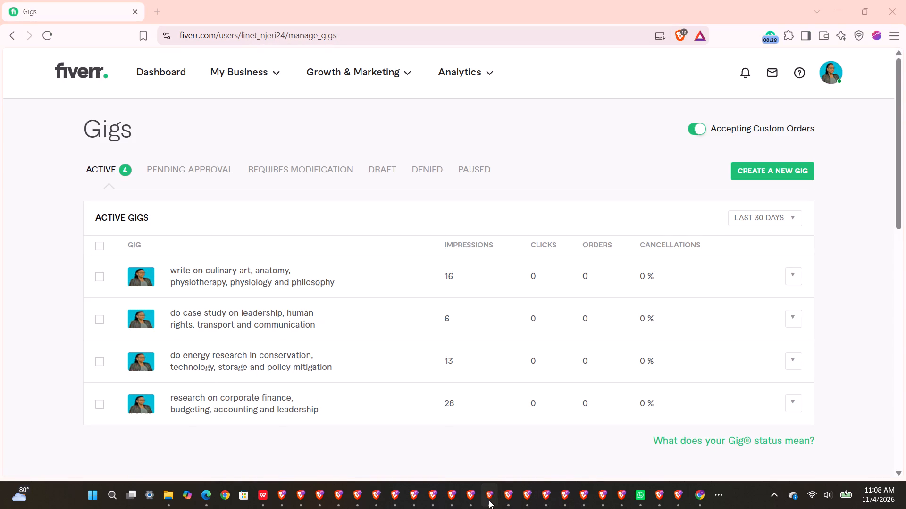
click(476, 501)
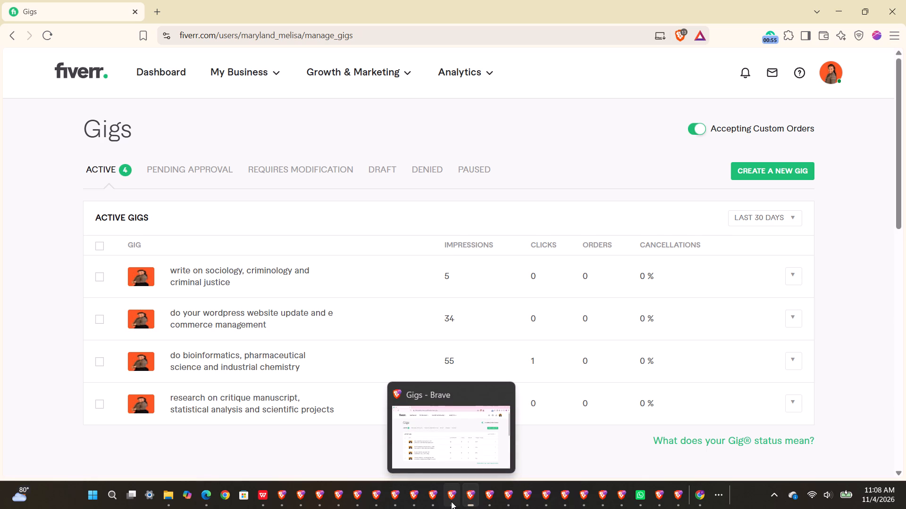
click(436, 496)
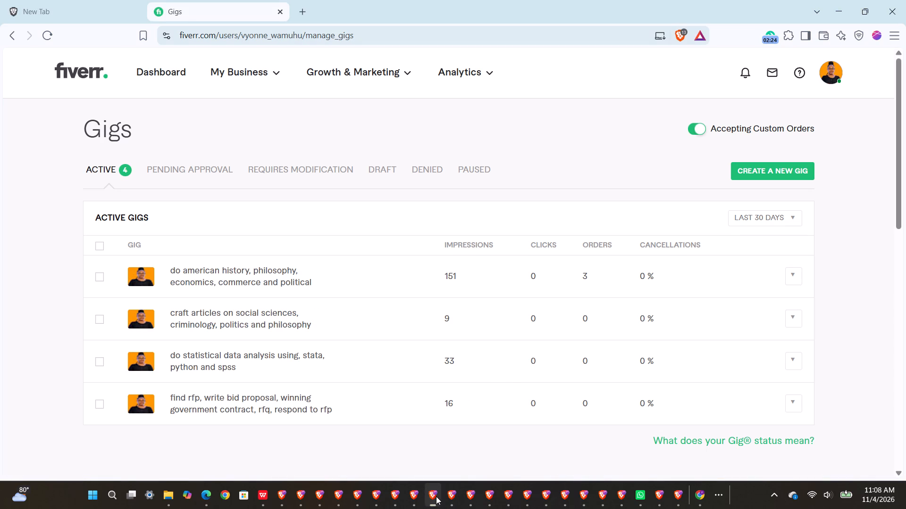
click(394, 508)
click(414, 501)
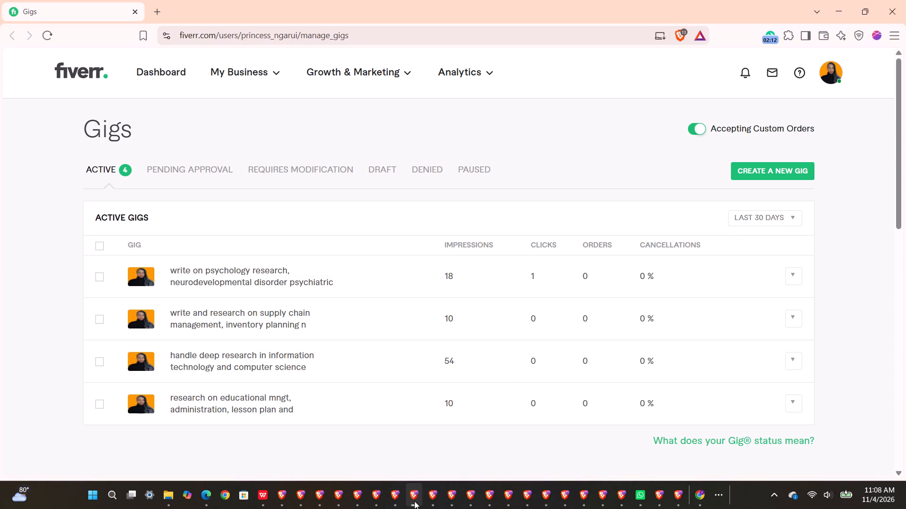
click(384, 492)
click(361, 497)
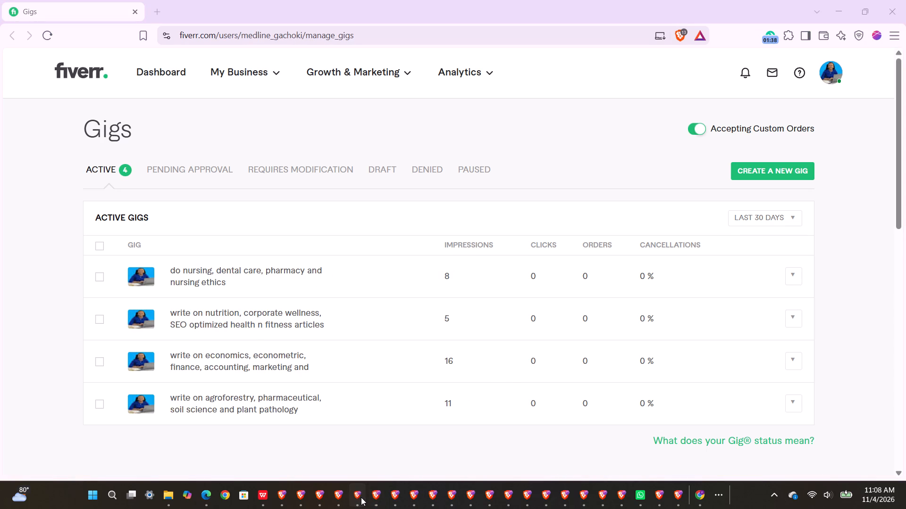
click(337, 497)
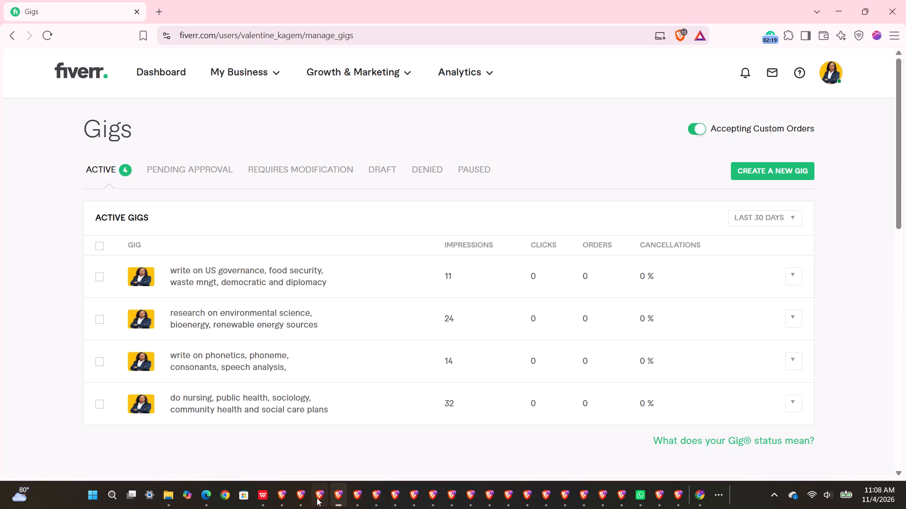
click(317, 498)
click(301, 501)
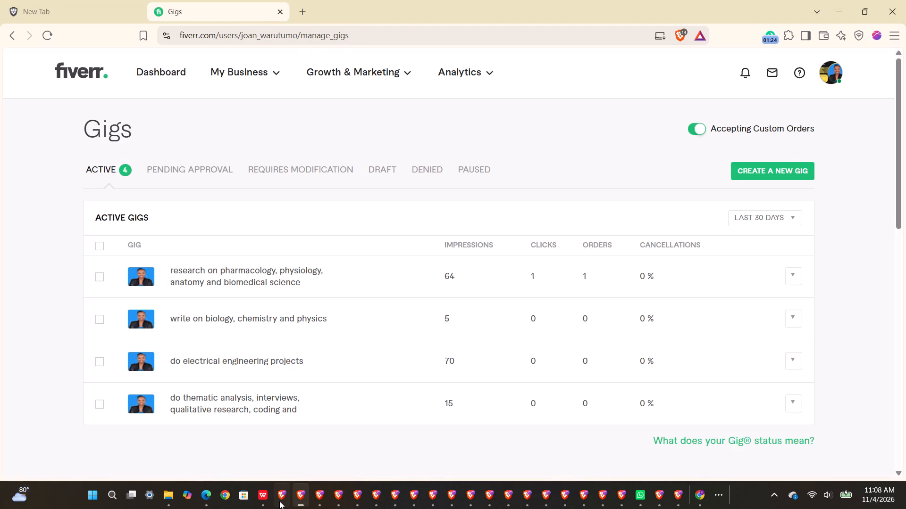
click(279, 501)
Check the active gigs of the Fiverr seller accounts in forward order, up to the account offering construction economics and cost estimation.
click(300, 501)
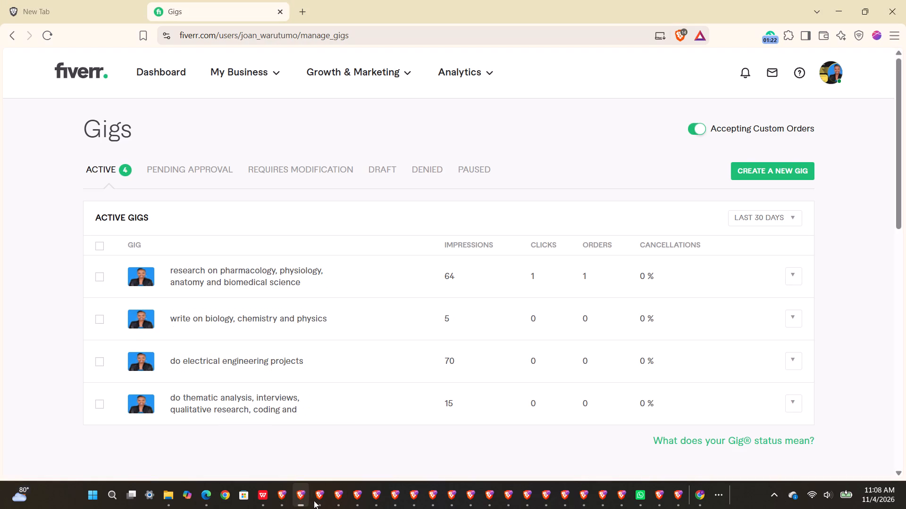
click(315, 501)
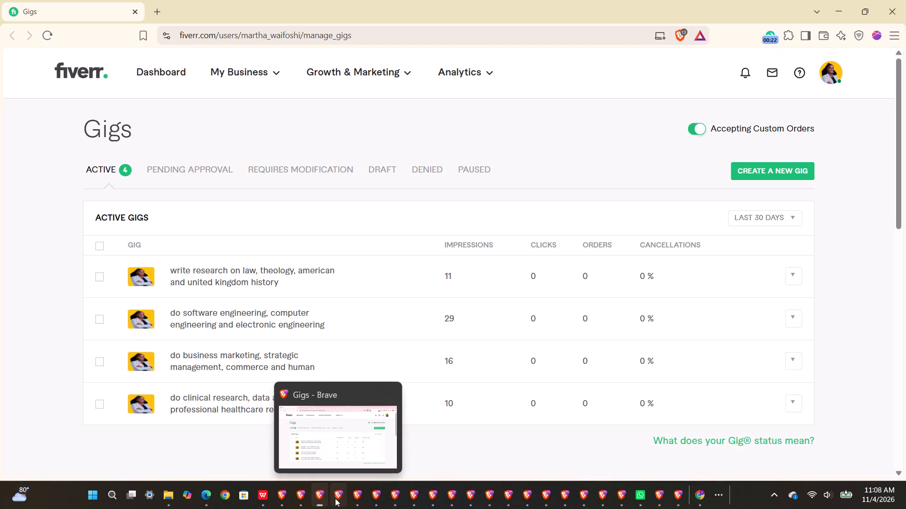
click(335, 498)
click(361, 503)
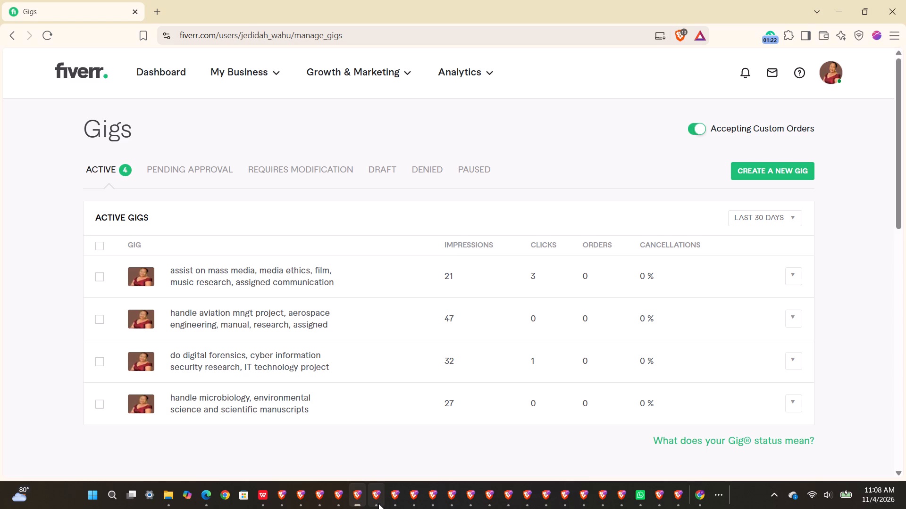
click(378, 503)
click(394, 505)
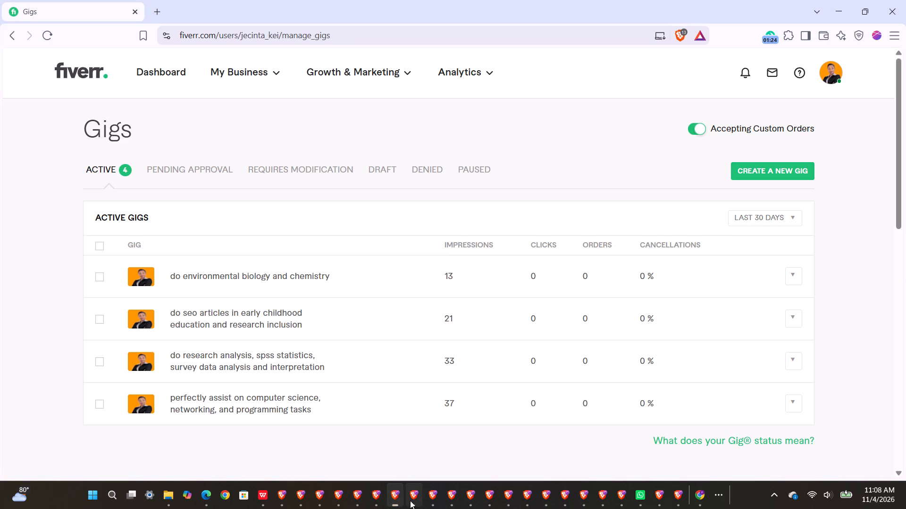
click(410, 501)
click(436, 497)
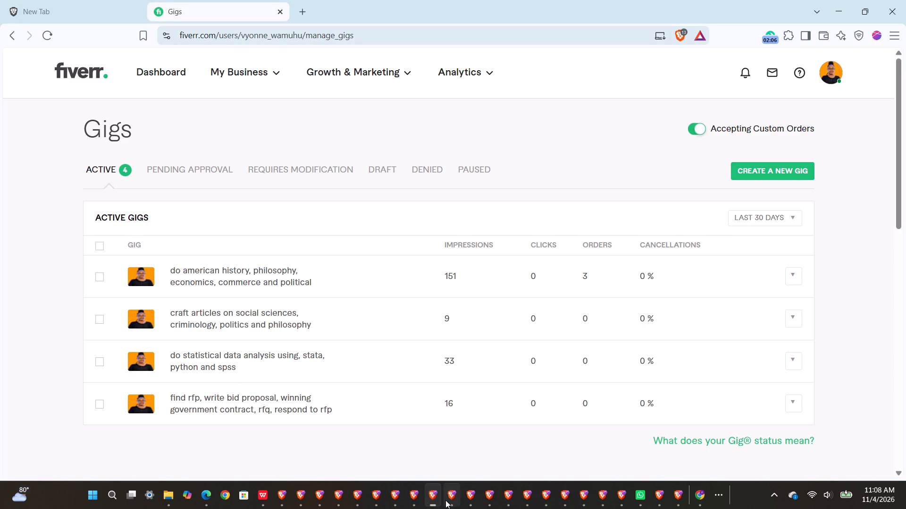
click(445, 500)
double_click(457, 501)
click(470, 500)
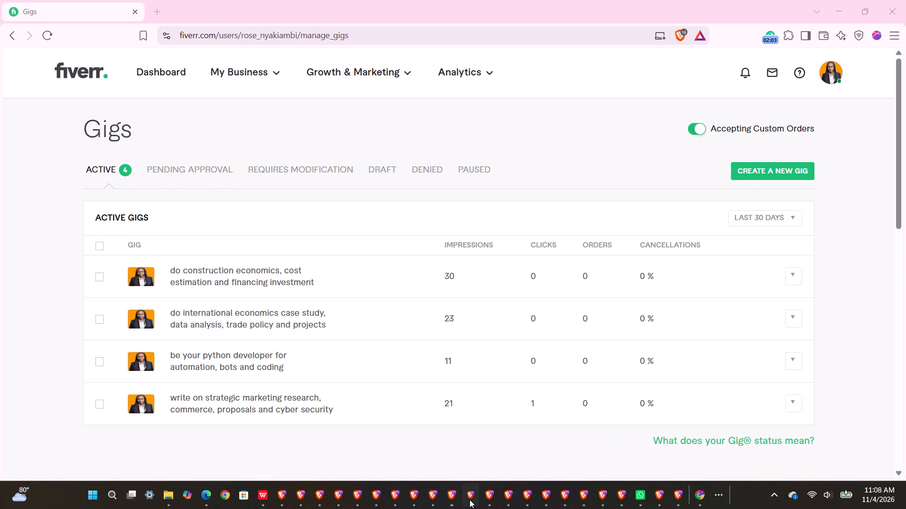
Continue checking the remaining visible Fiverr accounts' active gigs, up to the account offering geology, geophysics and rock mechanics.
click(494, 499)
click(504, 500)
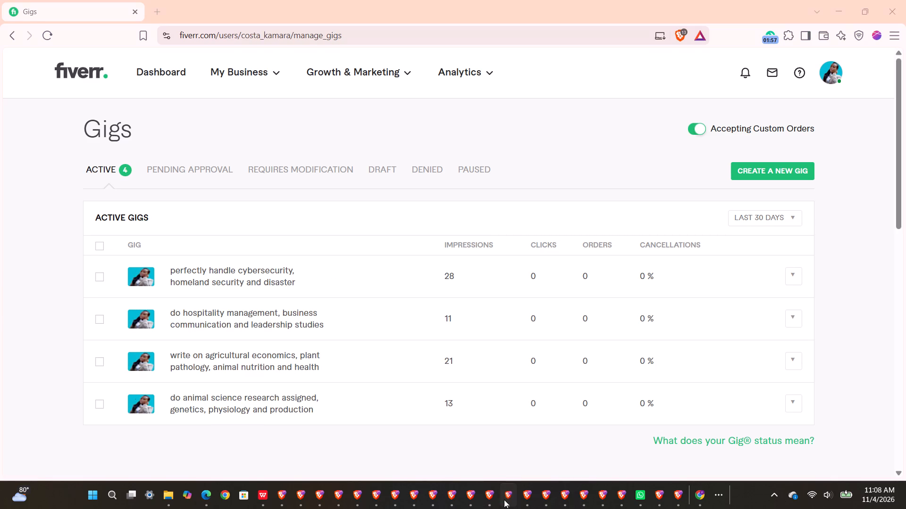
click(535, 502)
click(544, 502)
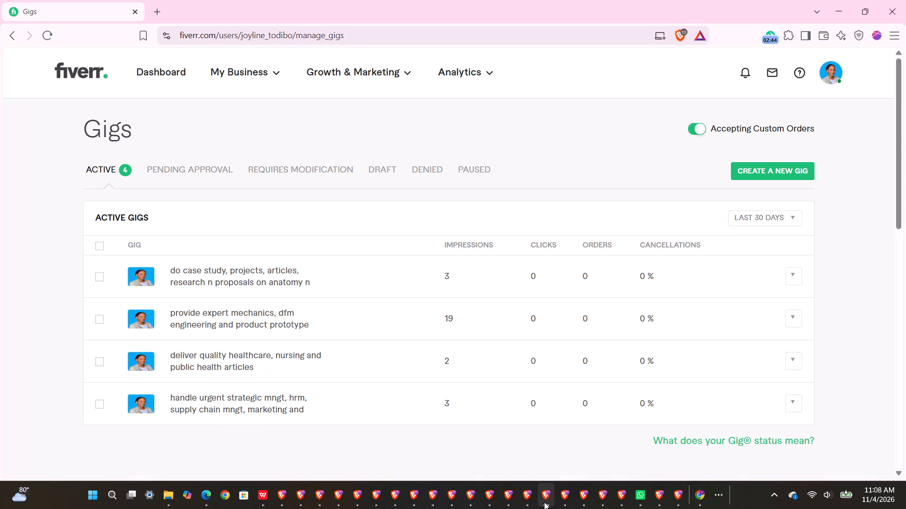
click(564, 502)
click(582, 500)
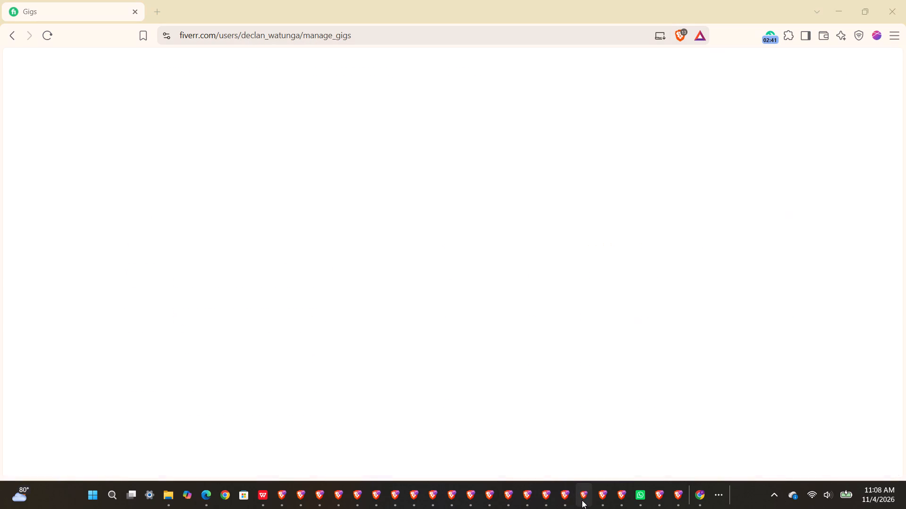
click(606, 497)
click(623, 495)
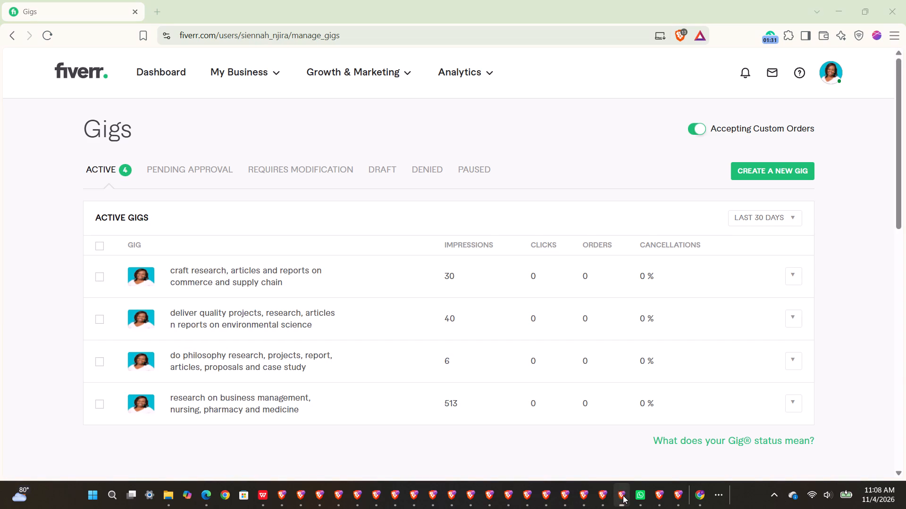
click(658, 492)
click(672, 493)
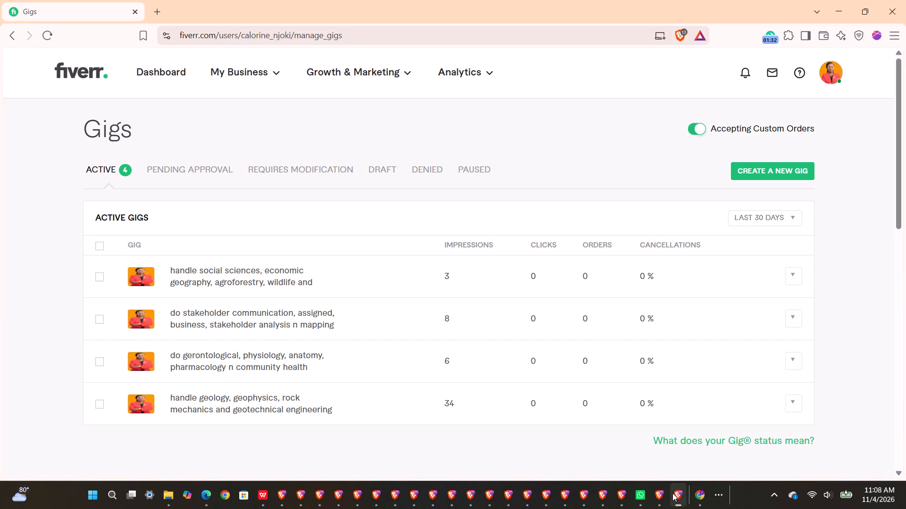
Check the active gigs of the overflow accounts offering food science articles and laboratory medicine case studies.
click(725, 495)
click(556, 448)
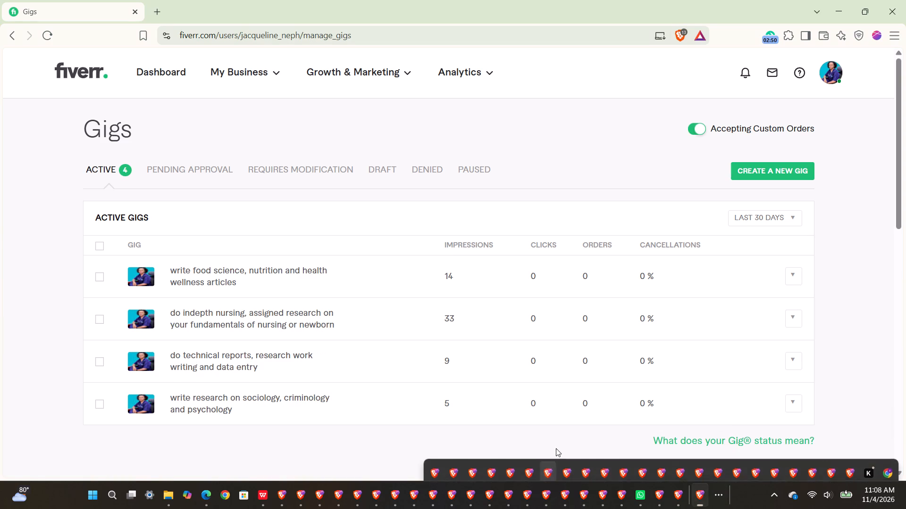
click(713, 492)
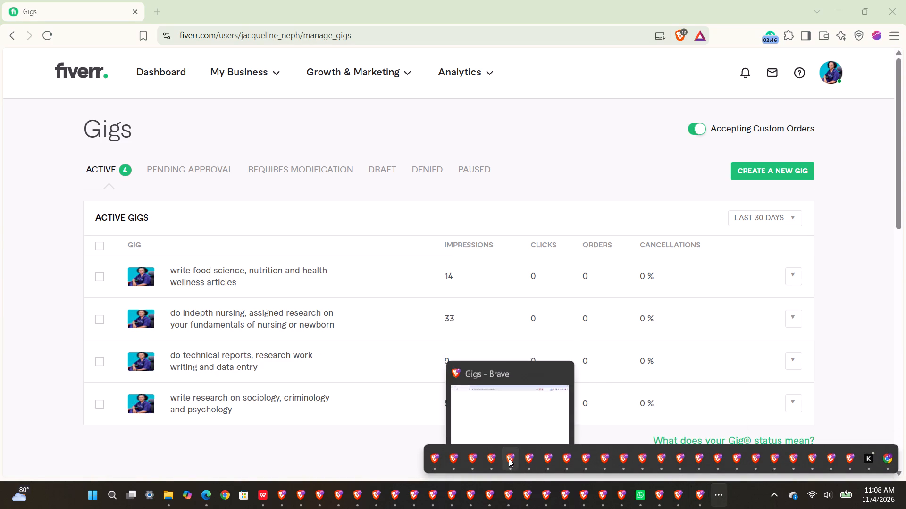
click(490, 460)
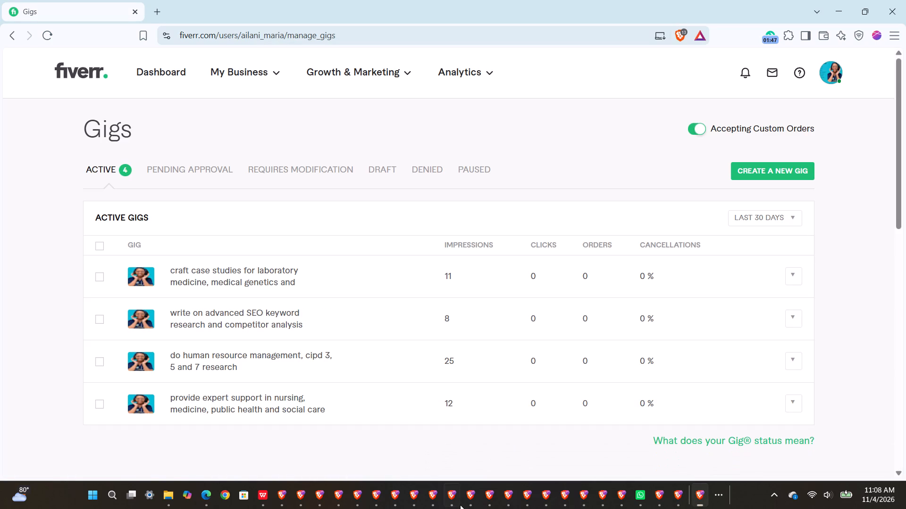
Switch to WorldQuant BRAIN in Edge, show Simulation 7's test period and review its results down to the failed IS tests.
click(207, 493)
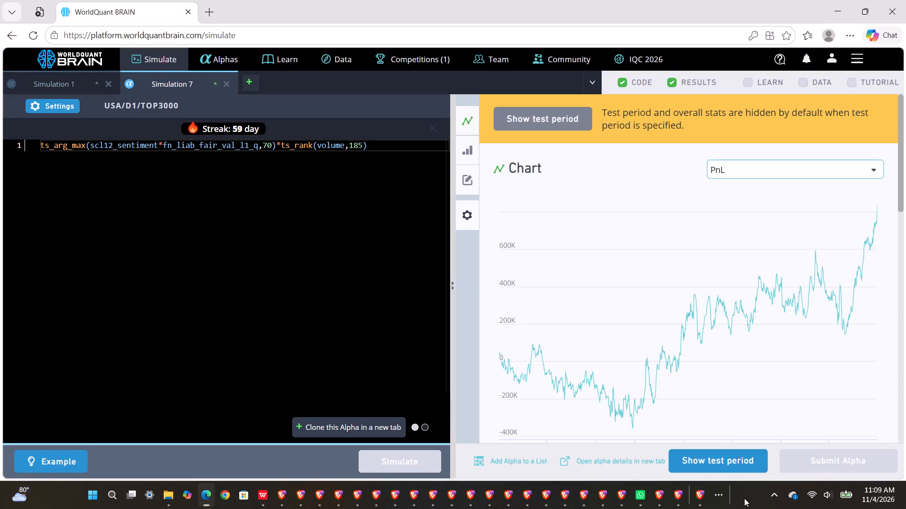
click(715, 460)
scroll(704, 389, down, 1)
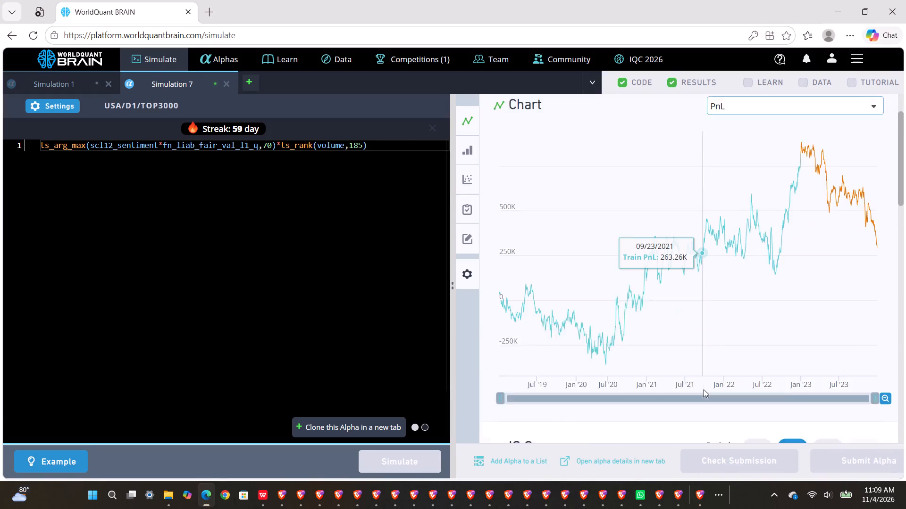
scroll(704, 389, down, 3)
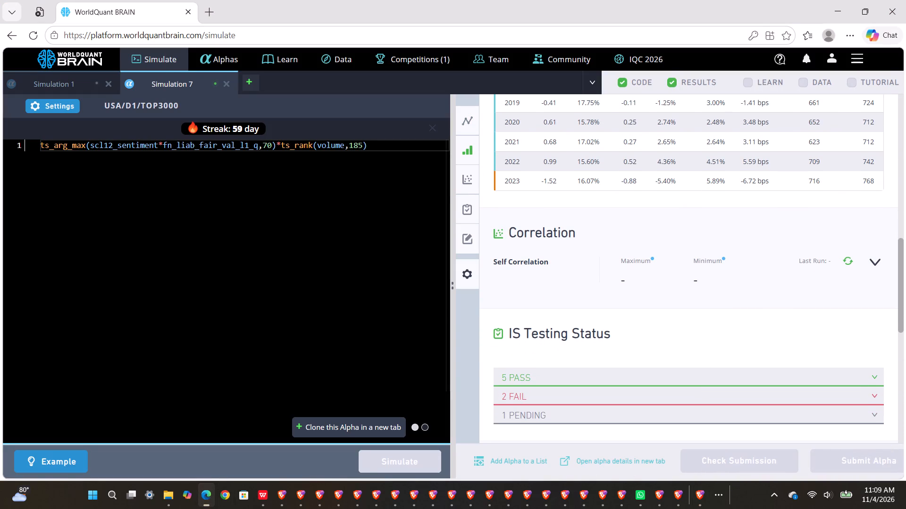
scroll(410, 205, right, 1)
scroll(570, 249, down, 2)
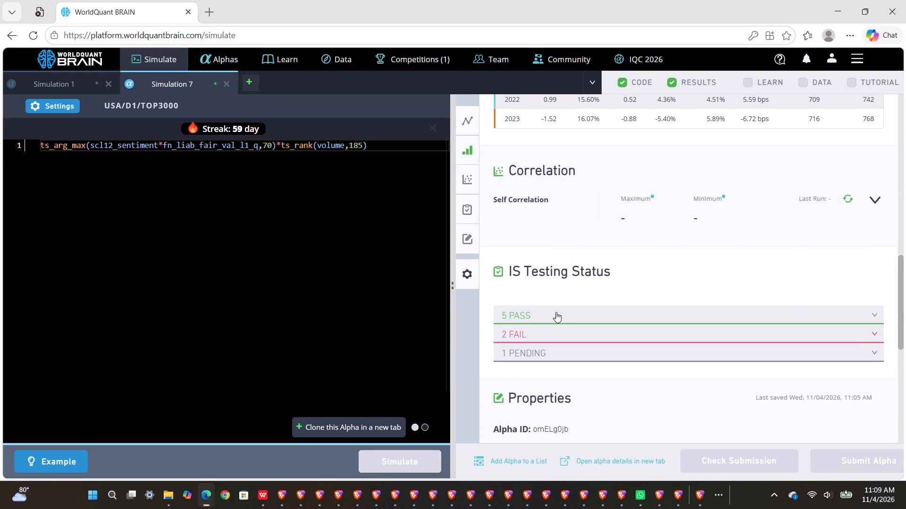
click(550, 334)
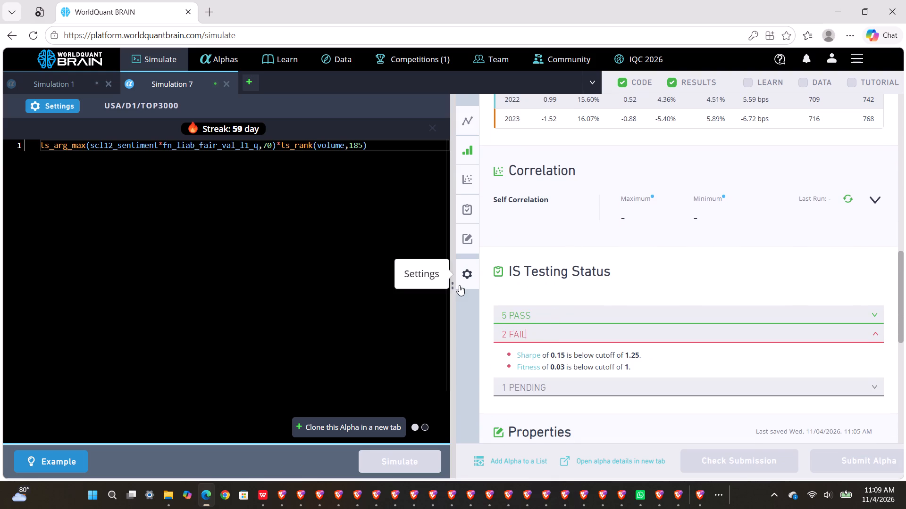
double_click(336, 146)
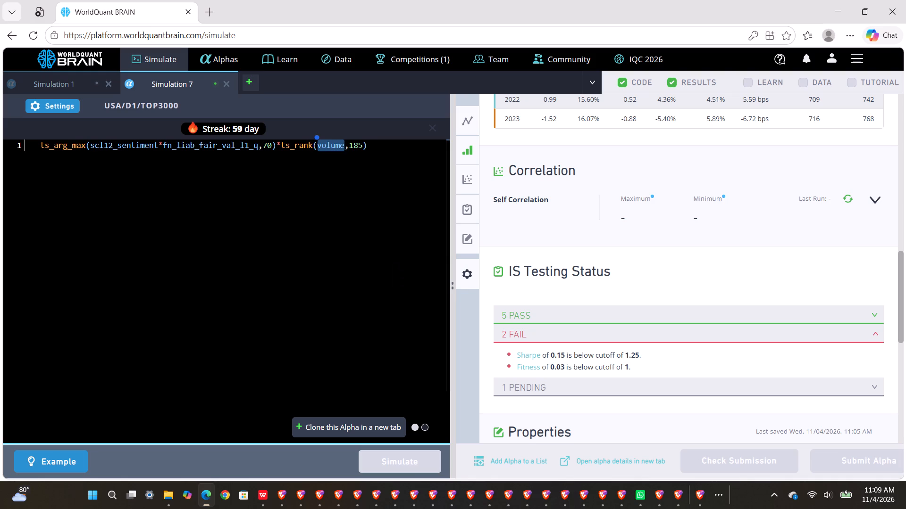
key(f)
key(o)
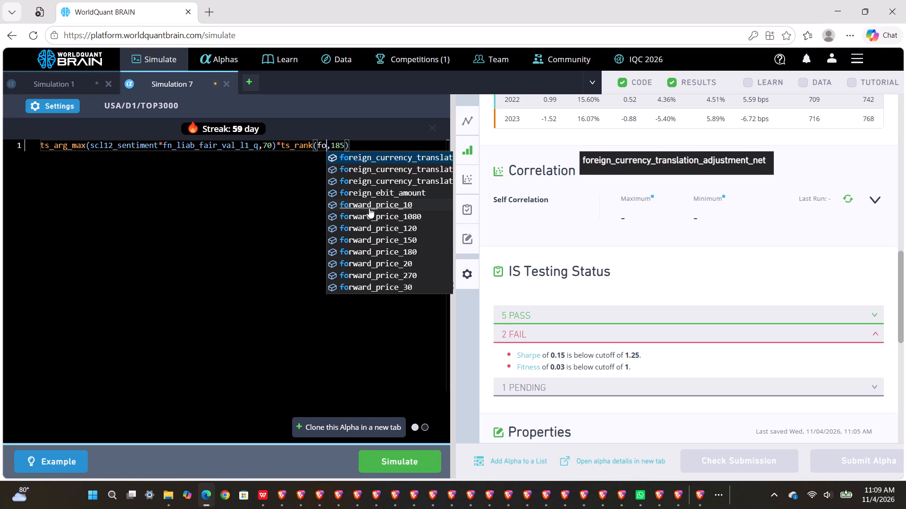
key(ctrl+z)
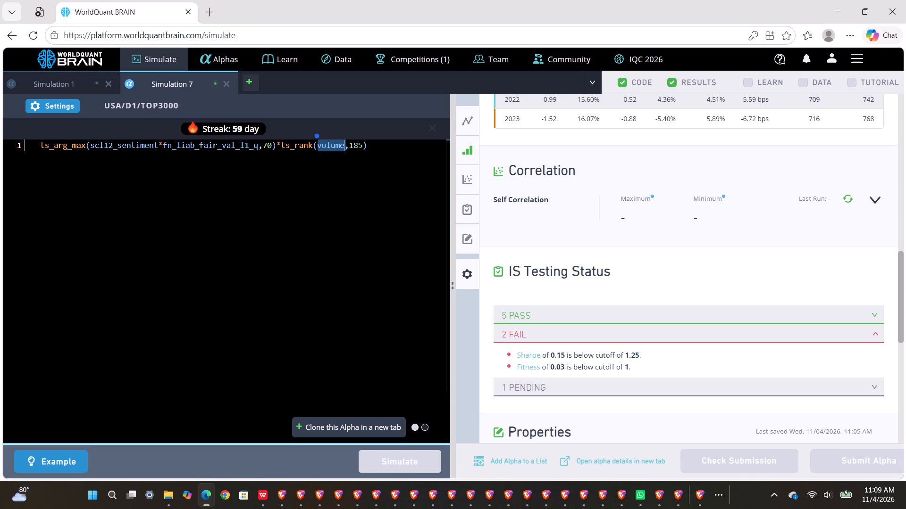
Replace fn_liab_fair_val_l1_q with forward_price_120 in Simulation 7's ts_arg_max expression and simulate the alpha.
double_click(210, 145)
text(for)
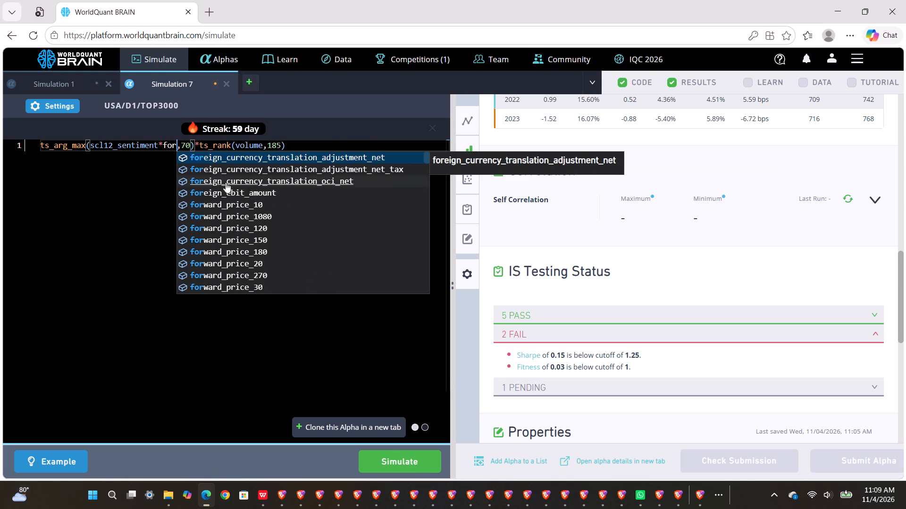
click(243, 225)
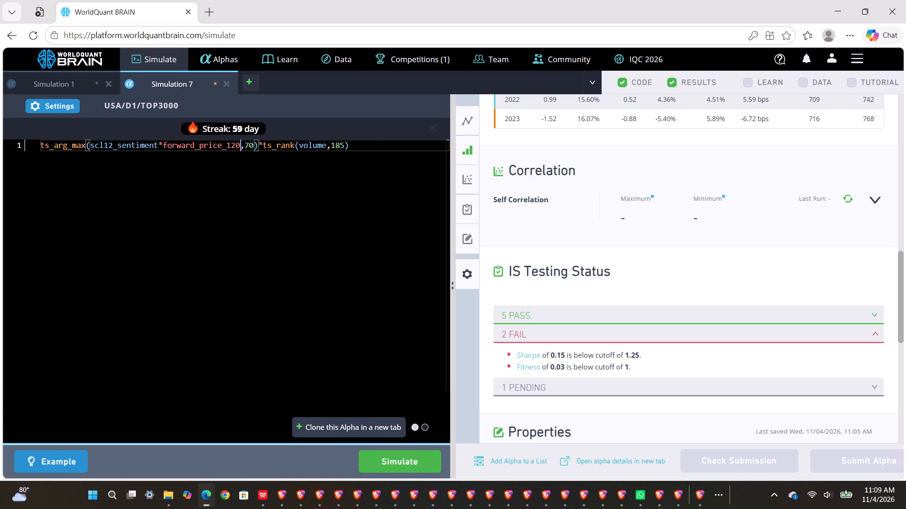
click(396, 462)
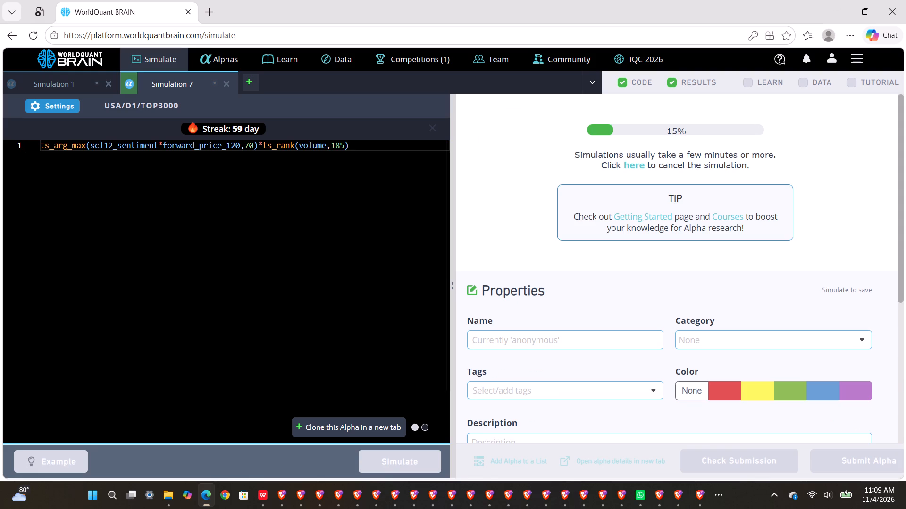
Open the alpha submitted on 08/30/2026, on page 6 of the submitted alphas, in a new simulation tab.
click(225, 66)
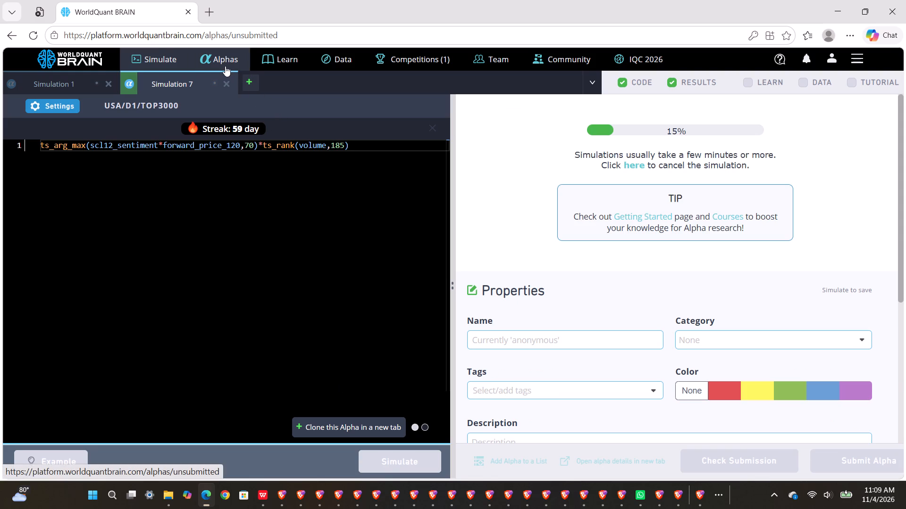
scroll(363, 180, down, 1)
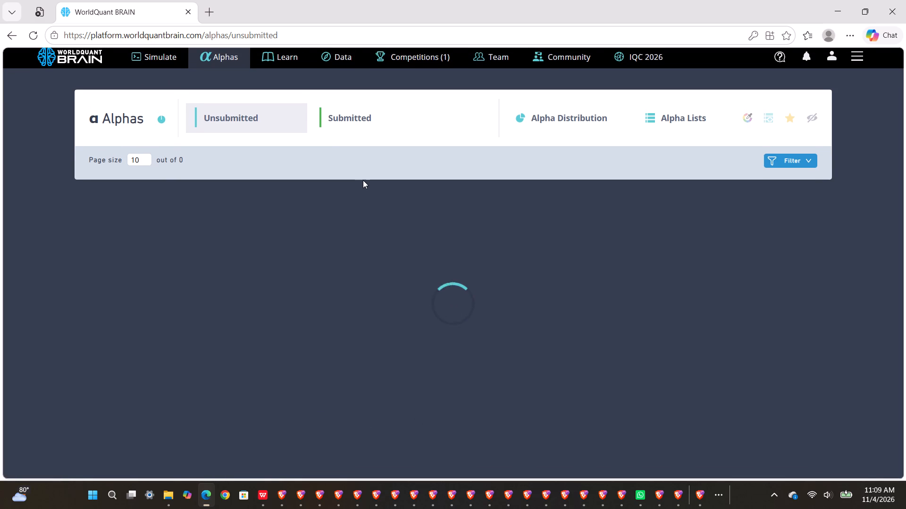
click(352, 130)
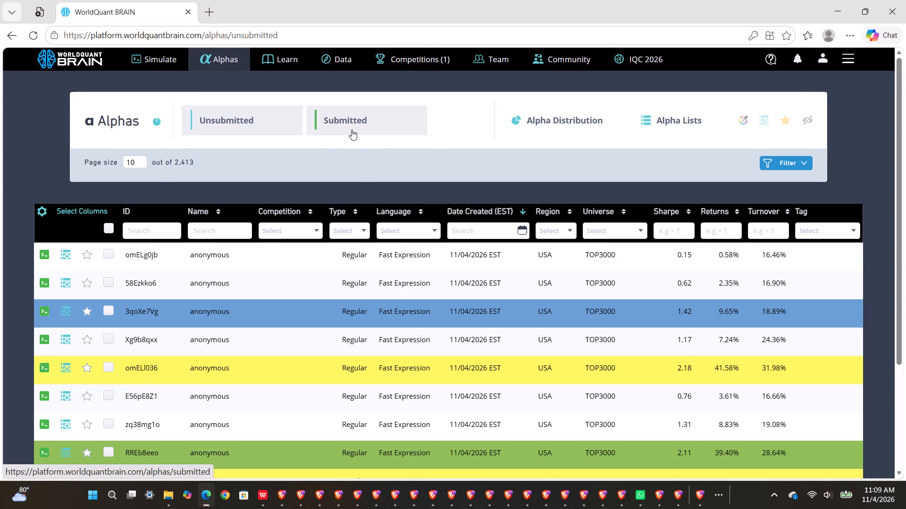
scroll(442, 303, down, 2)
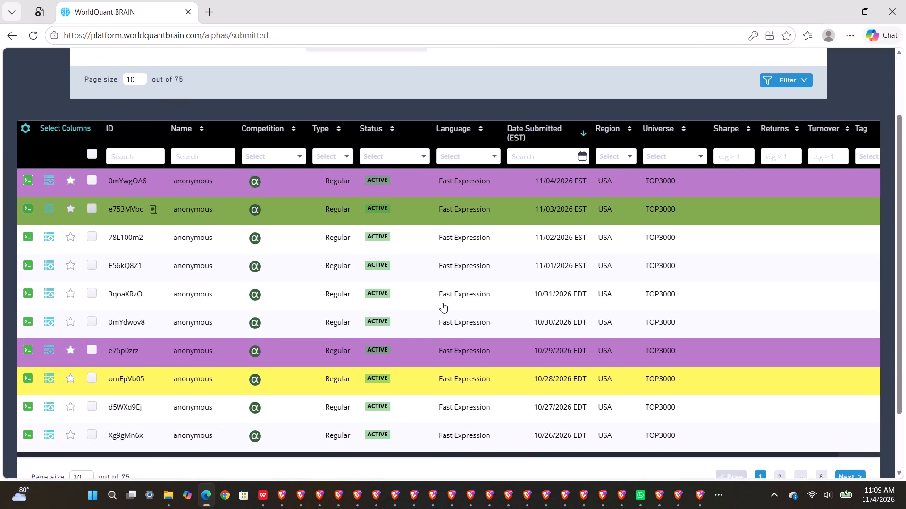
scroll(442, 303, down, 2)
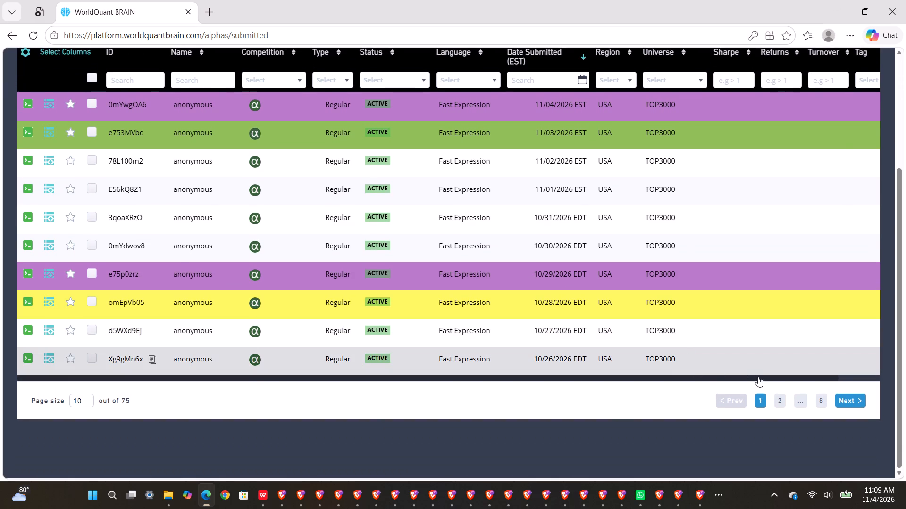
triple_click(781, 401)
double_click(781, 401)
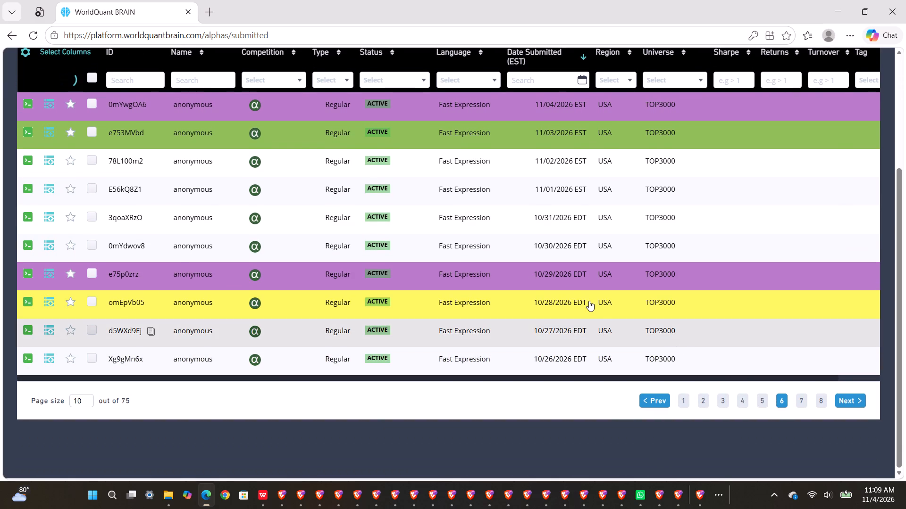
click(449, 329)
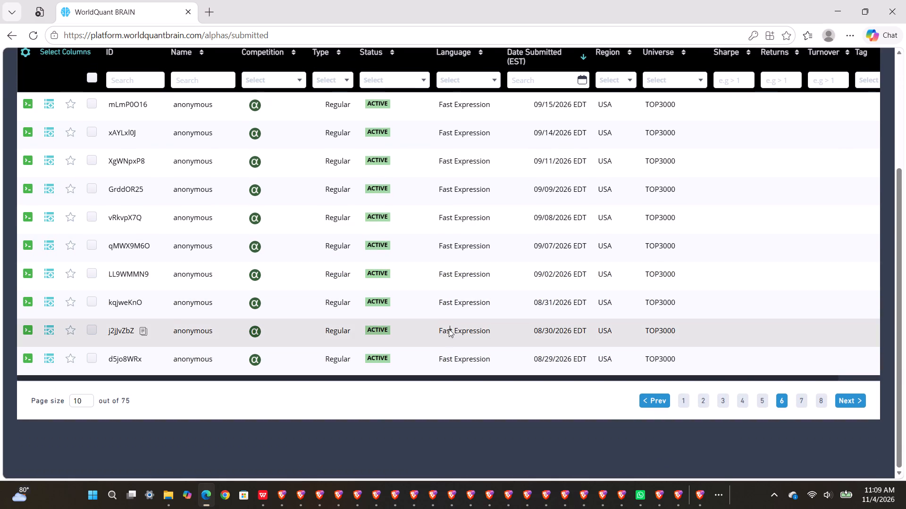
click(785, 315)
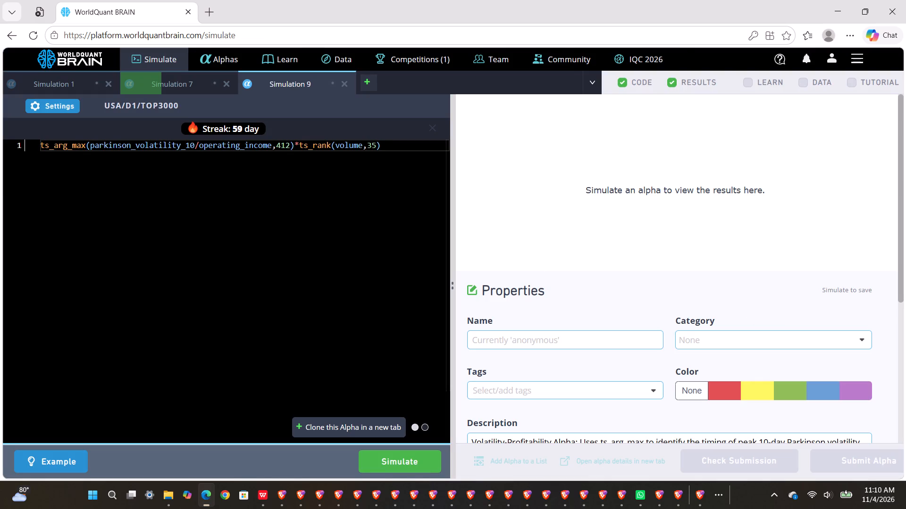
Replace operating_income with parkinson_volatility_120 in Simulation 9's ts_arg_max expression and simulate the alpha.
double_click(224, 146)
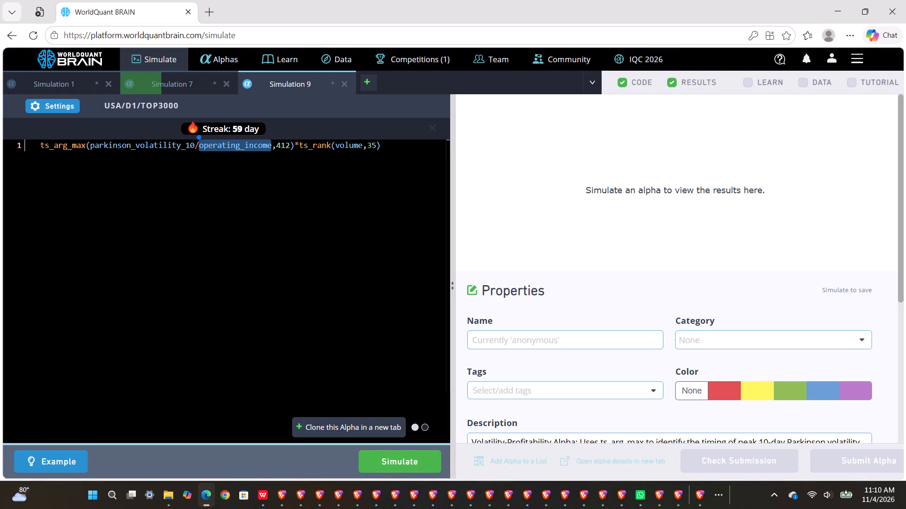
key(p)
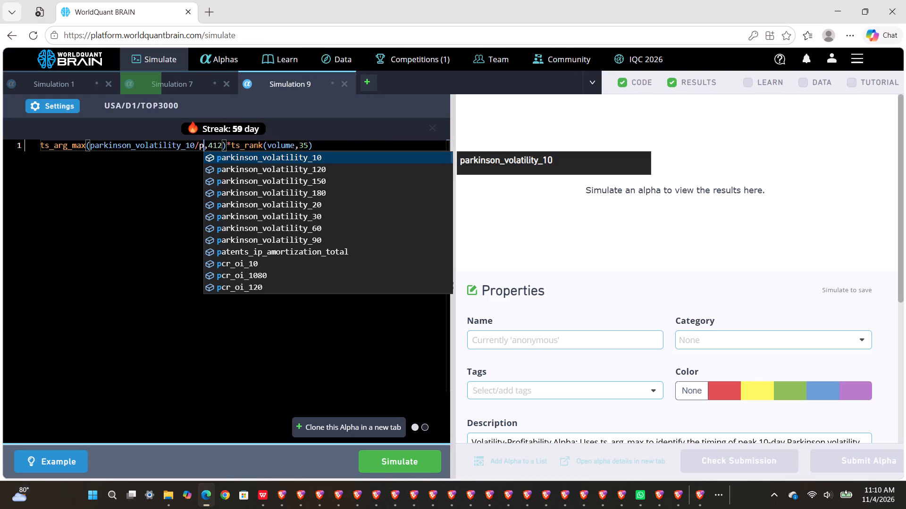
click(266, 171)
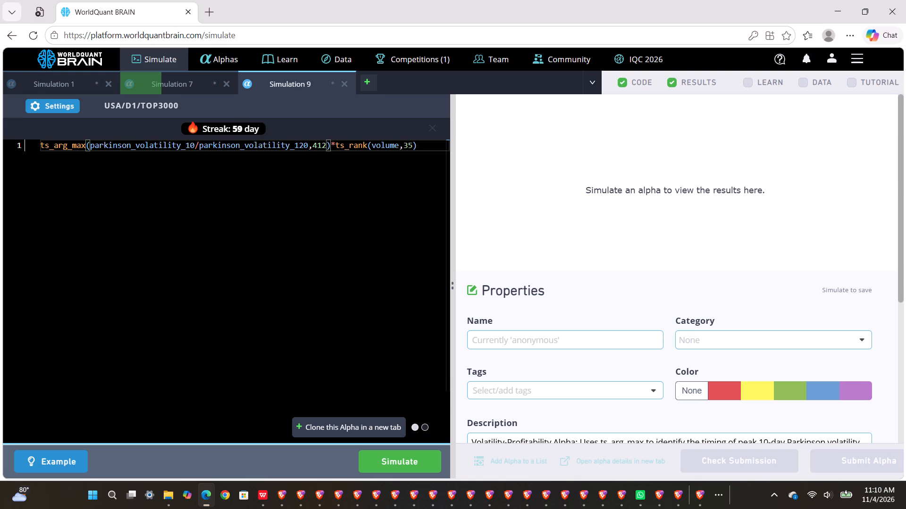
click(384, 461)
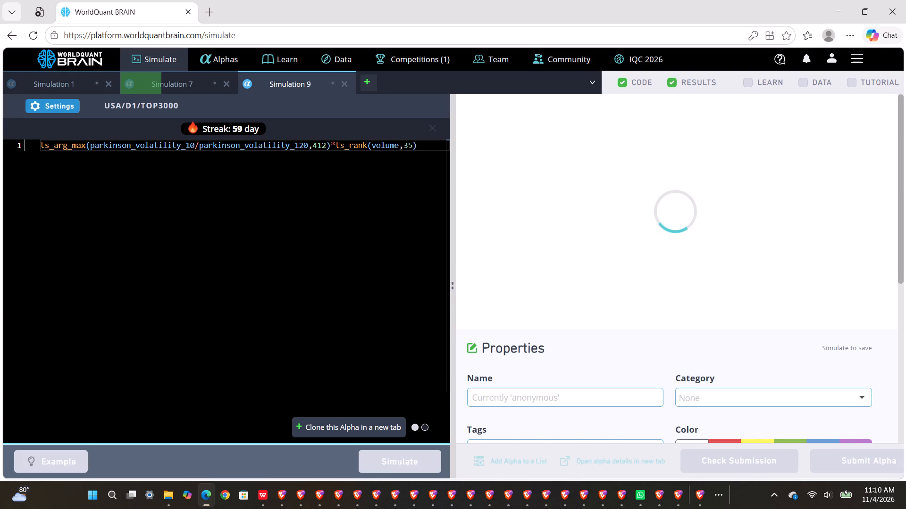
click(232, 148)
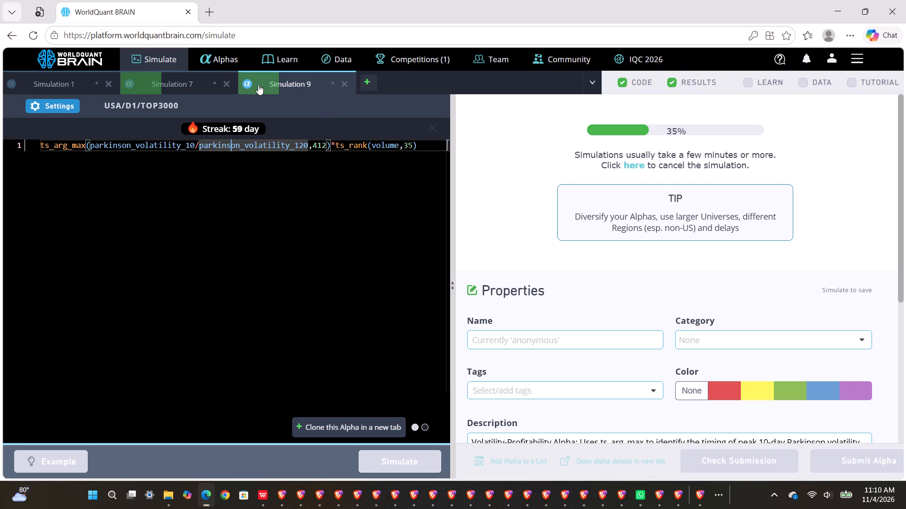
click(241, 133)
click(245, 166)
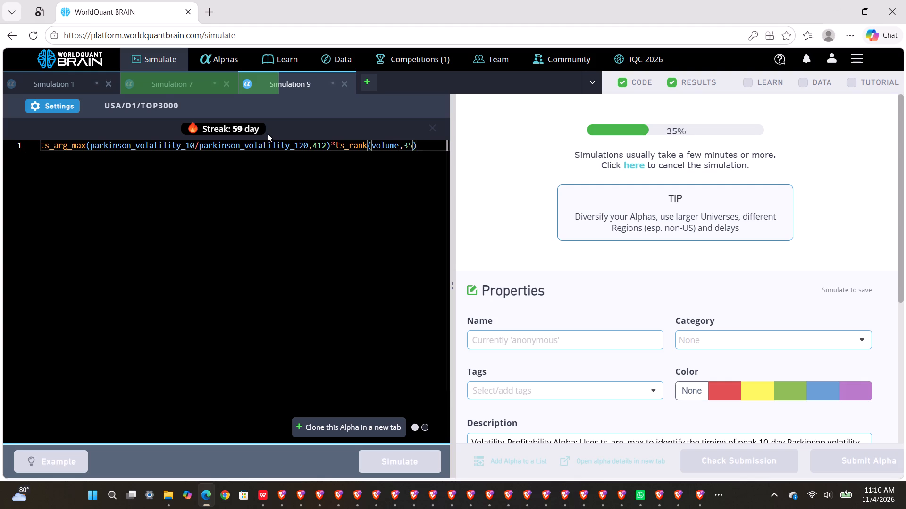
Show Simulation 7's test period and review its results down to the failed IS tests.
click(196, 82)
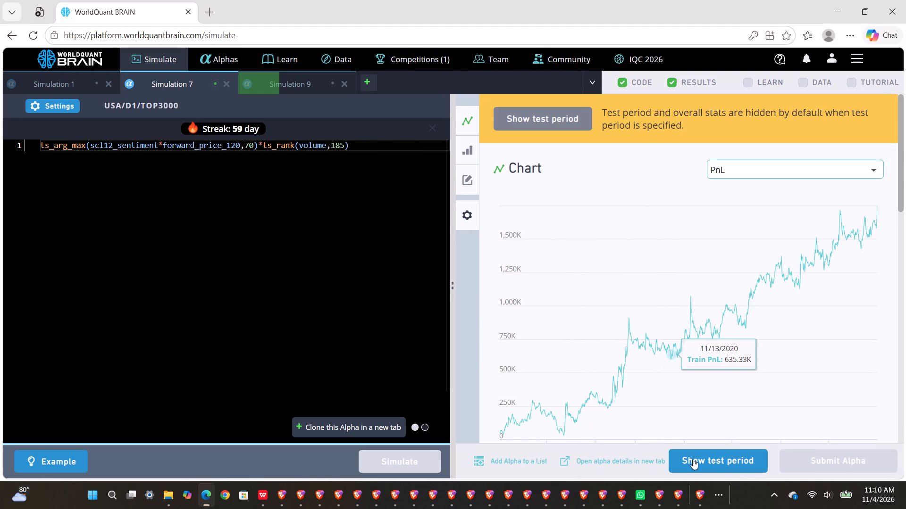
click(694, 460)
scroll(717, 394, down, 4)
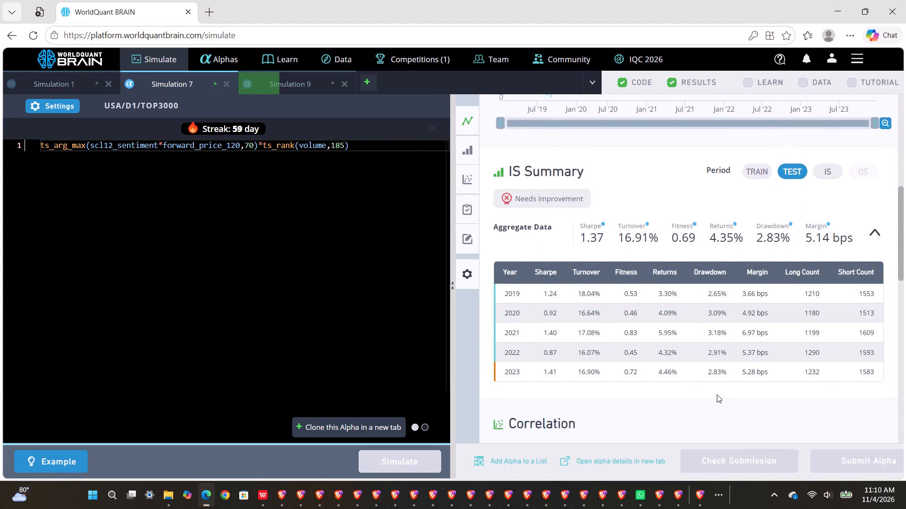
scroll(717, 394, down, 2)
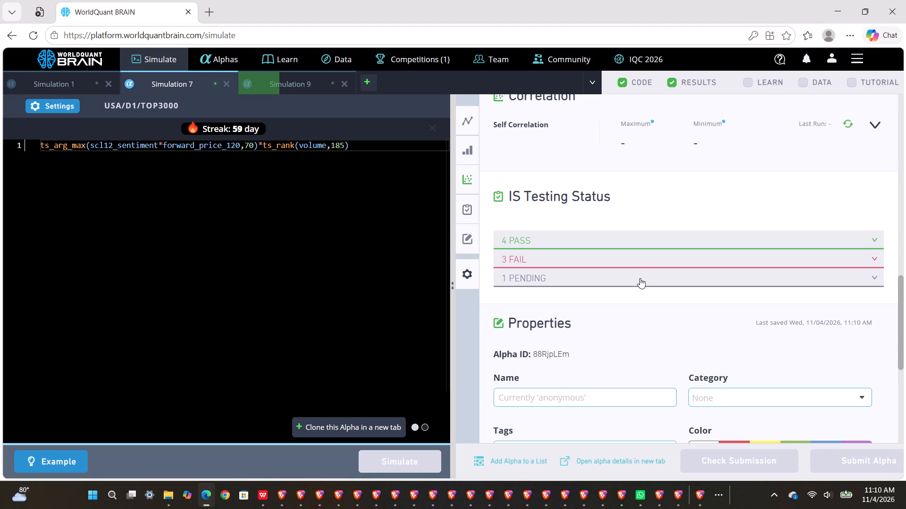
click(630, 265)
Run the self-correlation check for Simulation 7's alpha.
scroll(630, 265, up, 1)
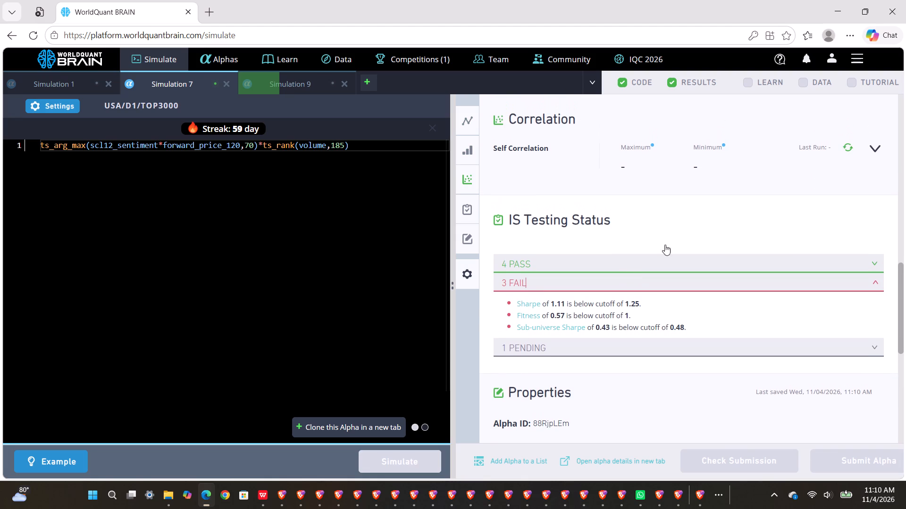
click(845, 148)
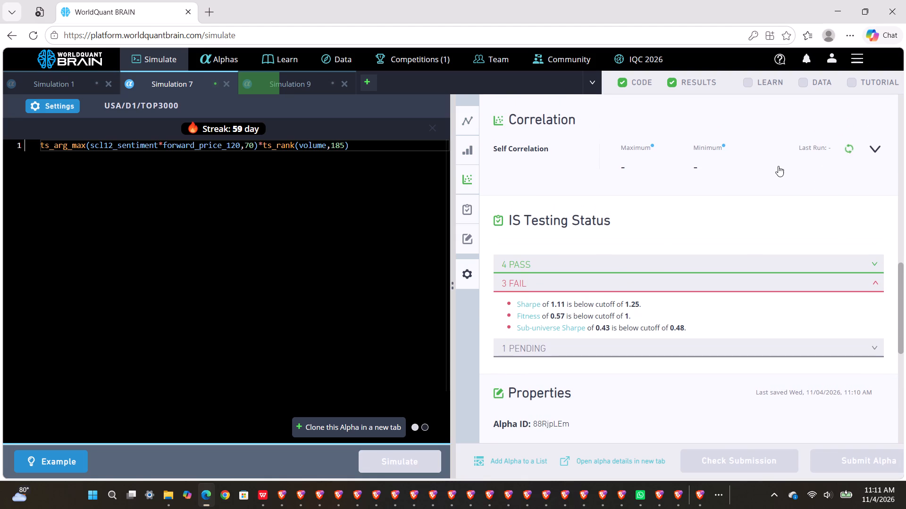
scroll(778, 166, up, 2)
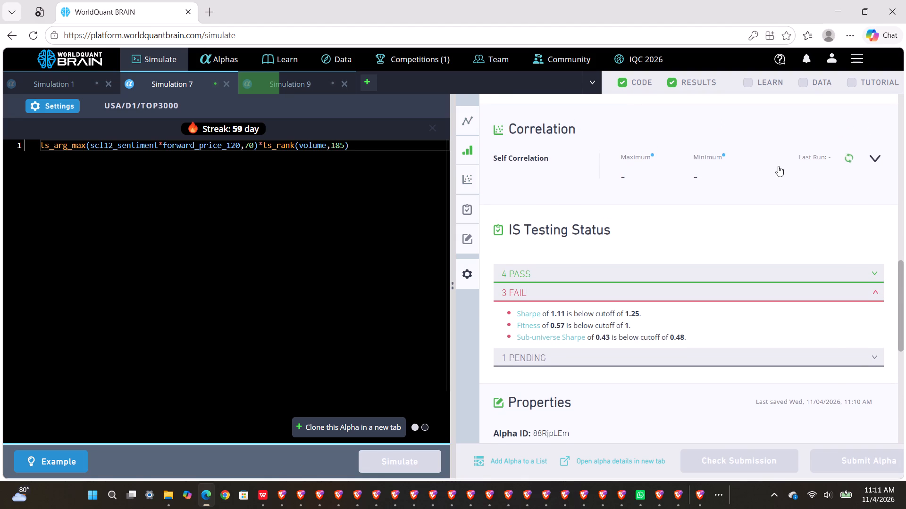
scroll(778, 166, up, 2)
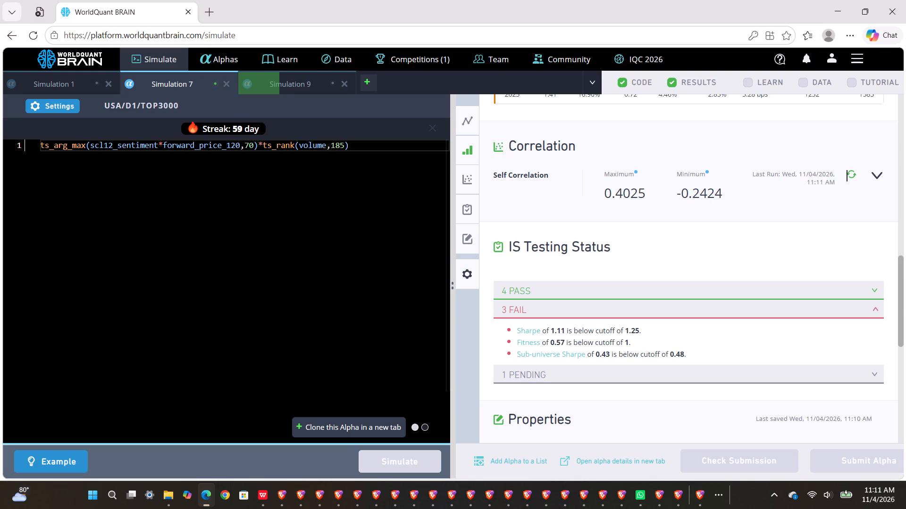
Set the ts_rank volume window in Simulation 7 to 105 and simulate the alpha.
click(341, 148)
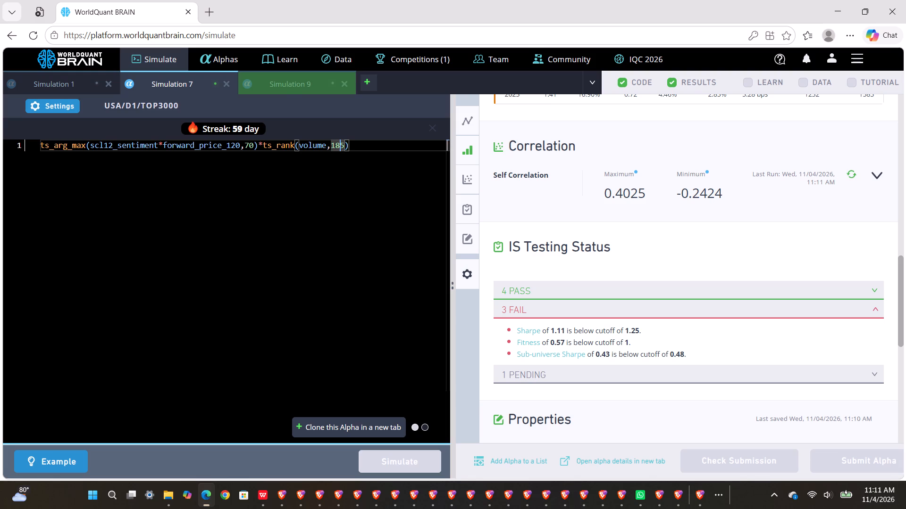
key(BackSpace)
key(0)
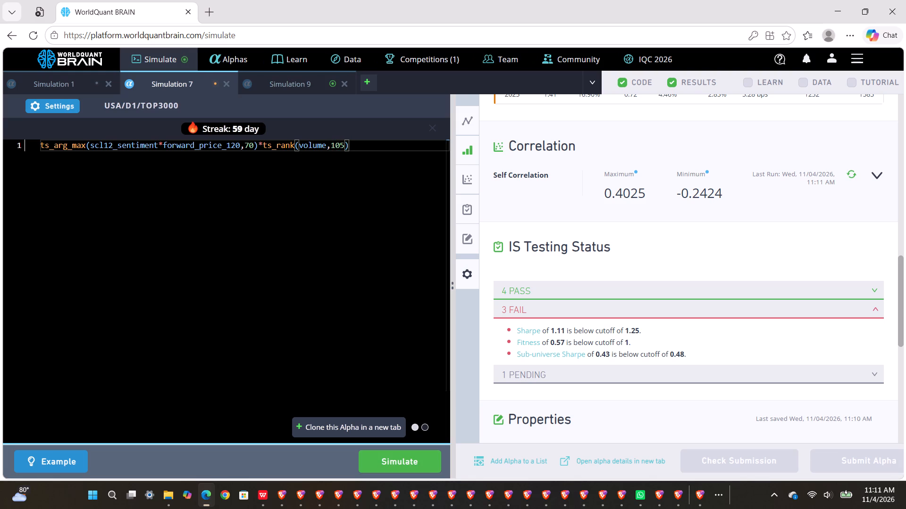
click(422, 454)
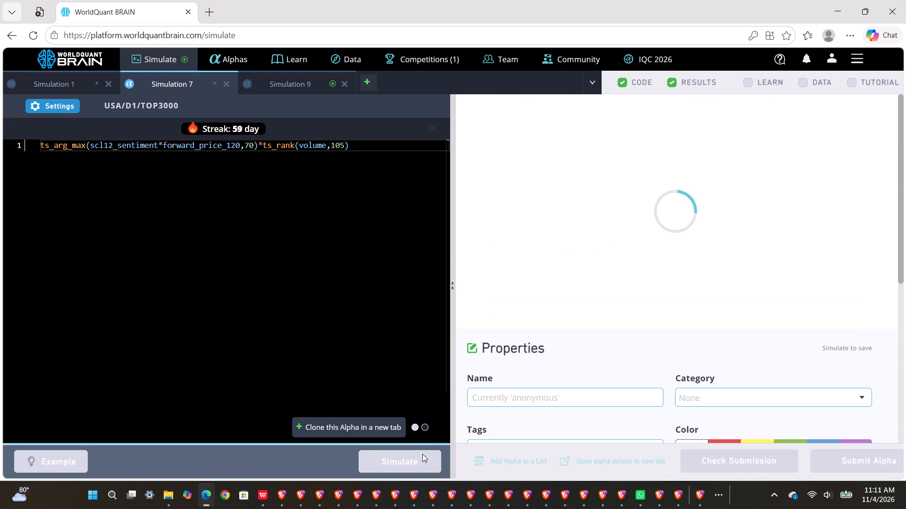
Show Simulation 9's test period and review its results down to the failed IS tests.
click(296, 85)
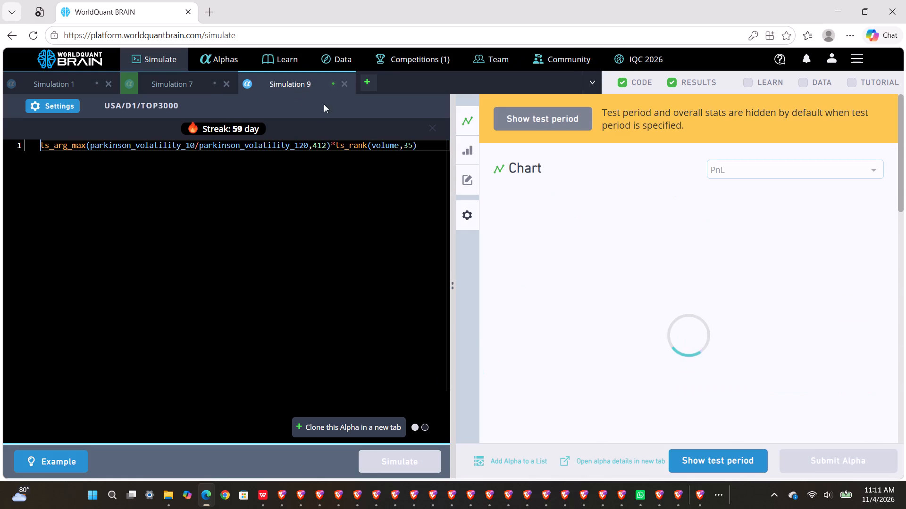
click(696, 457)
scroll(676, 374, down, 4)
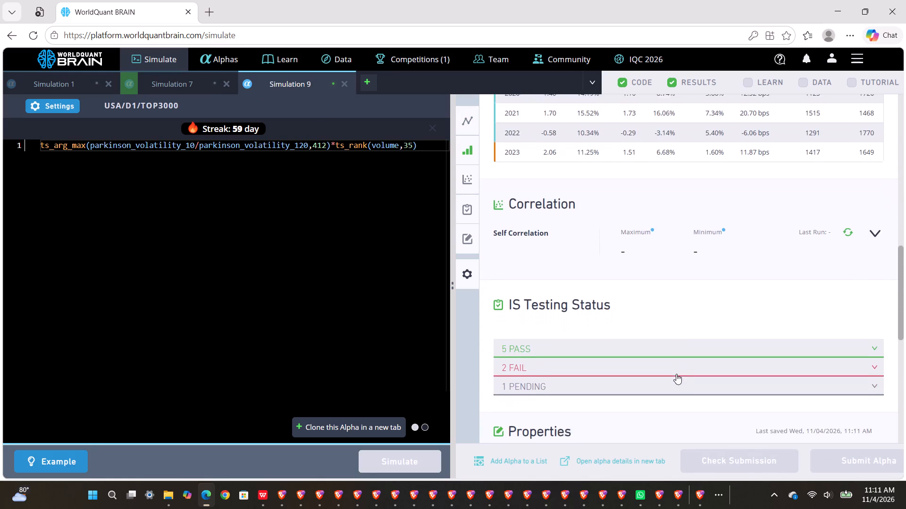
scroll(676, 374, down, 1)
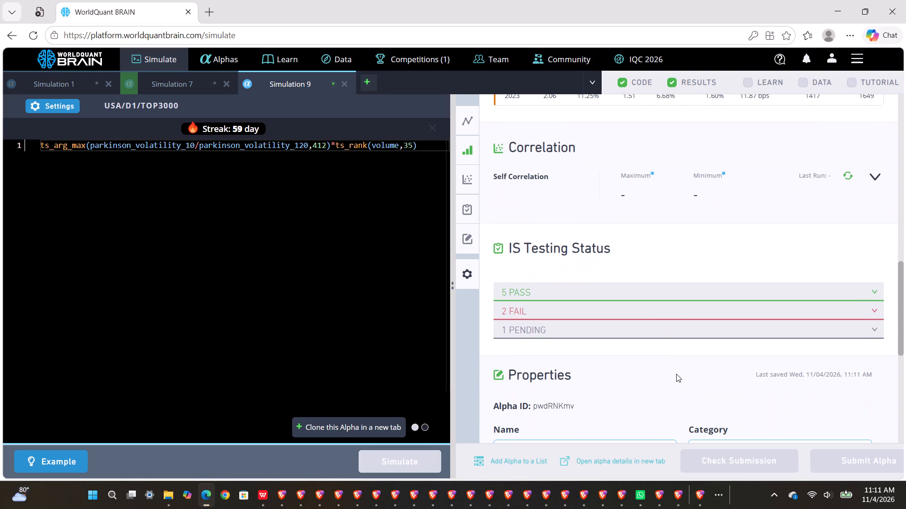
click(646, 313)
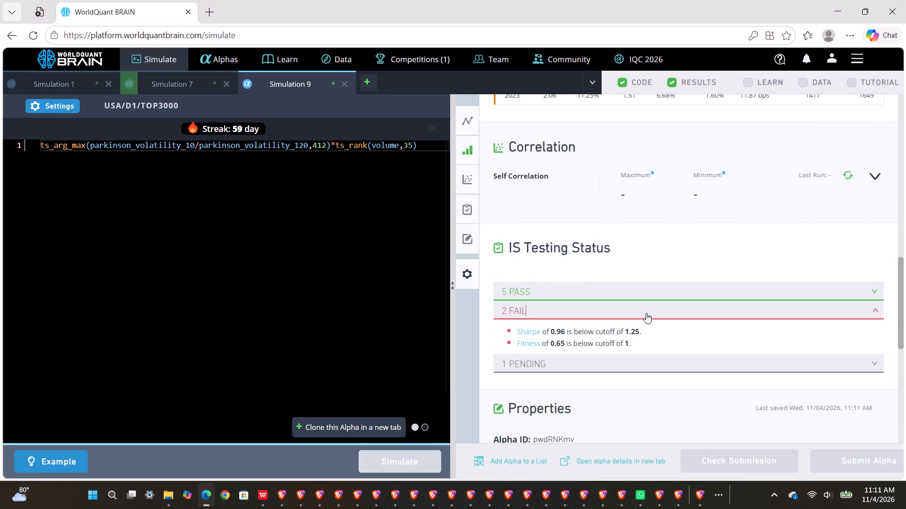
scroll(646, 313, down, 1)
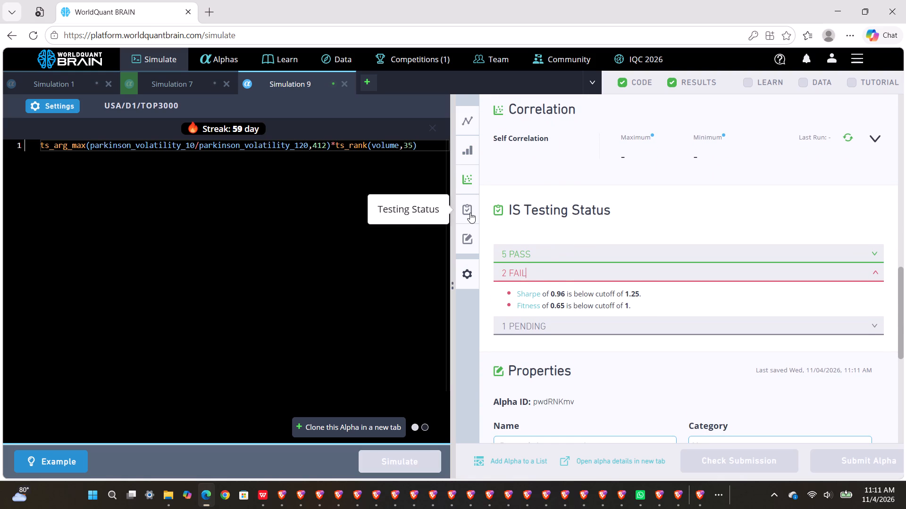
Set the ts_arg_max window in Simulation 9 to 382 and simulate the alpha.
click(324, 148)
key(BackSpace)
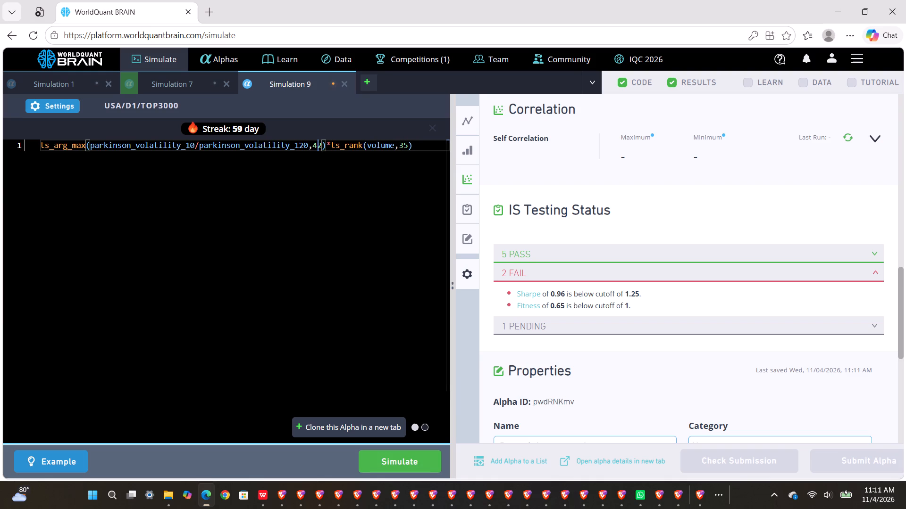
key(BackSpace)
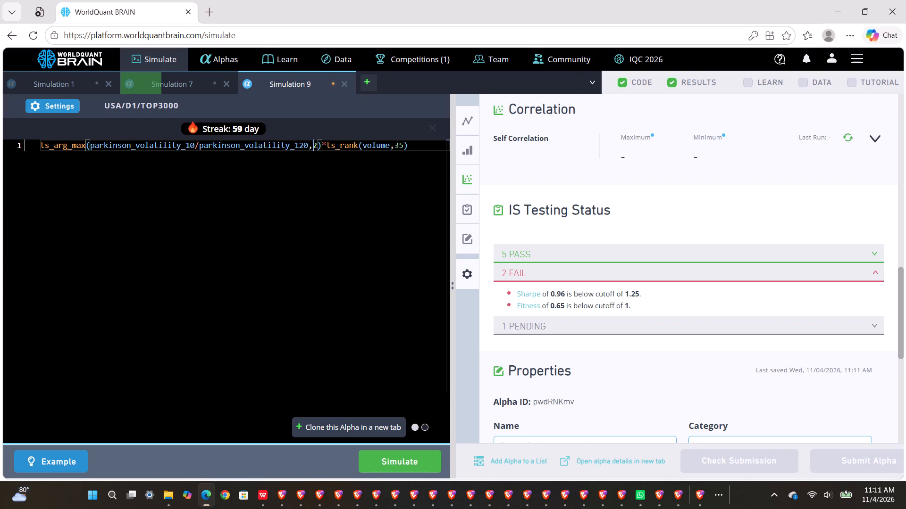
key(3)
key(8)
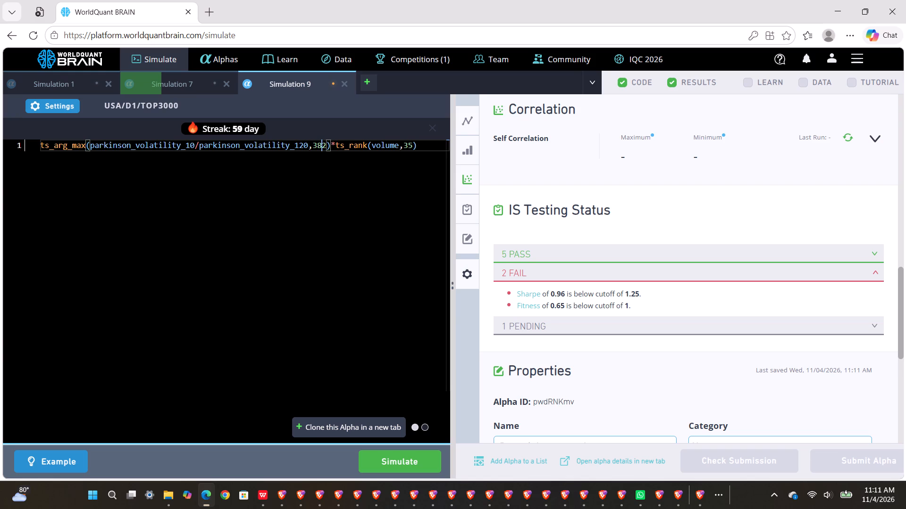
click(416, 463)
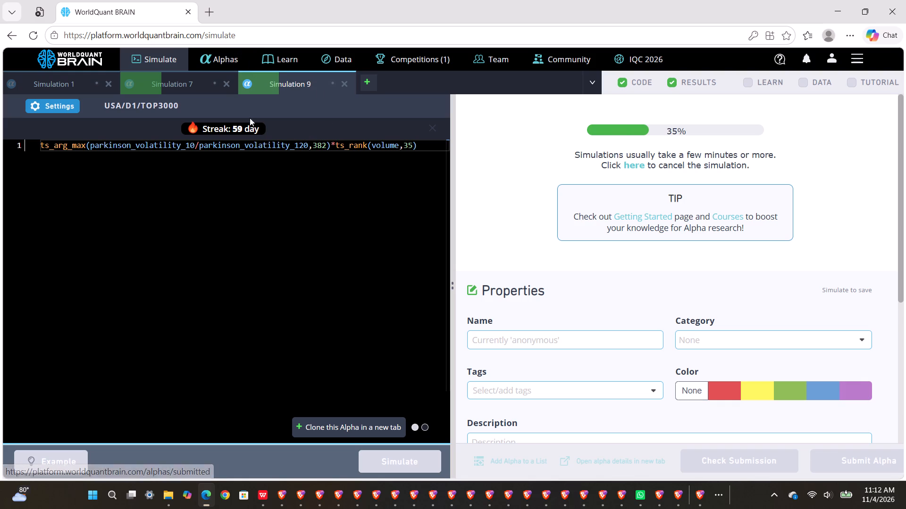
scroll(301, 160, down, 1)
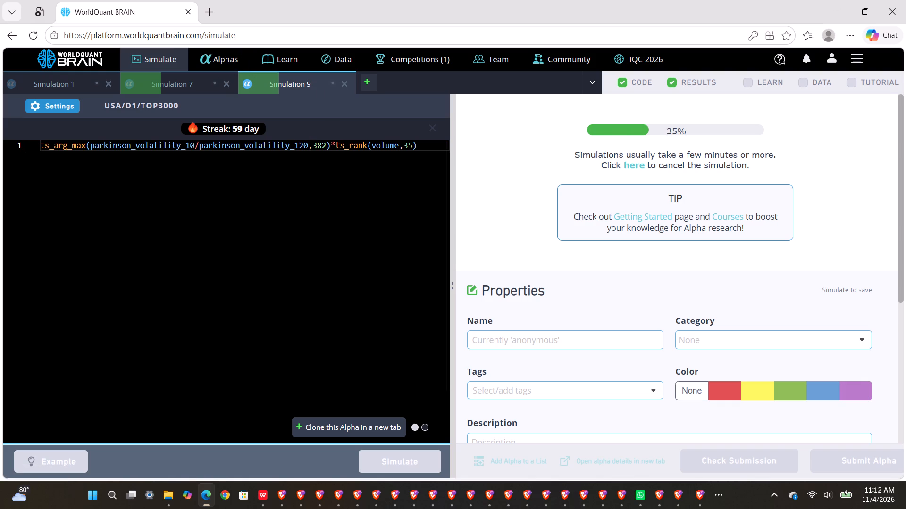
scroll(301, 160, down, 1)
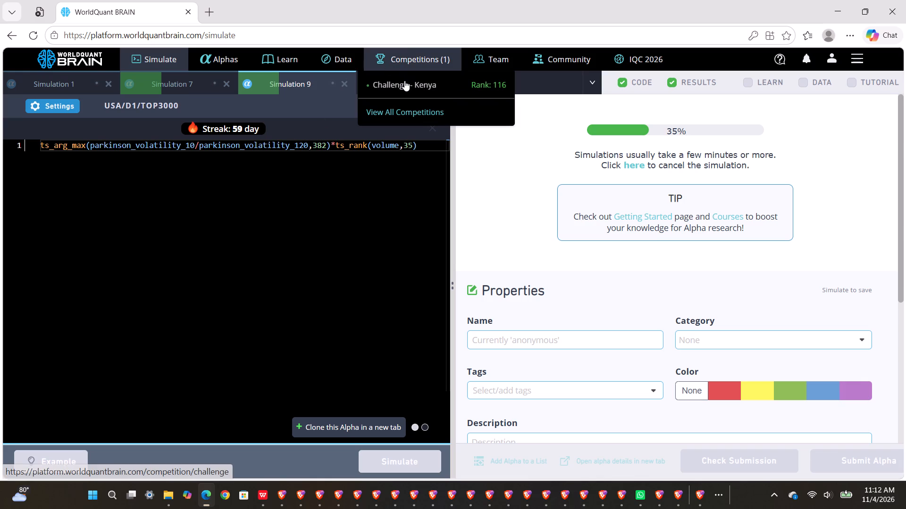
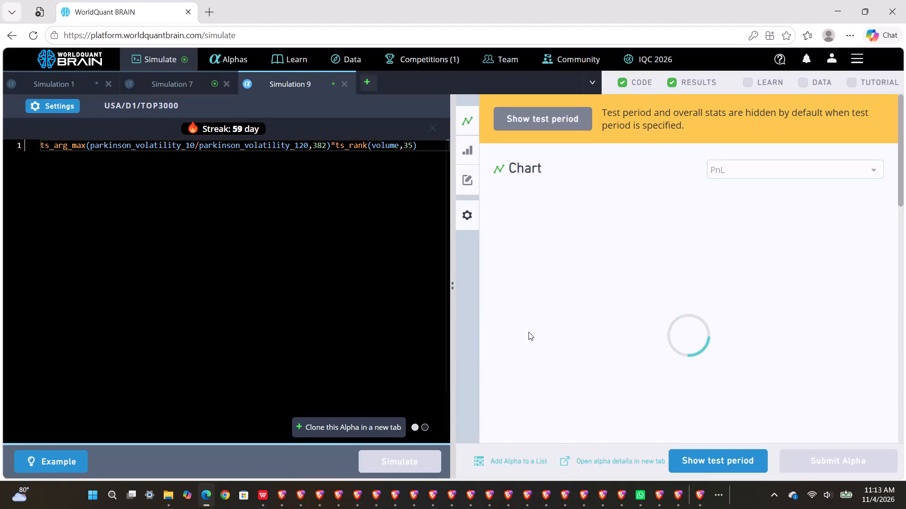
Show Simulation 9's test period and review its results down to the failed IS tests.
click(697, 461)
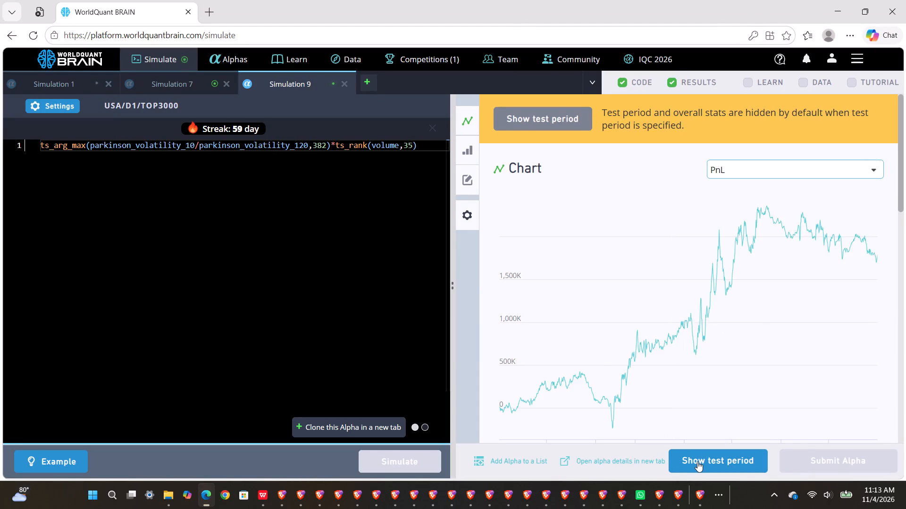
scroll(699, 424, down, 5)
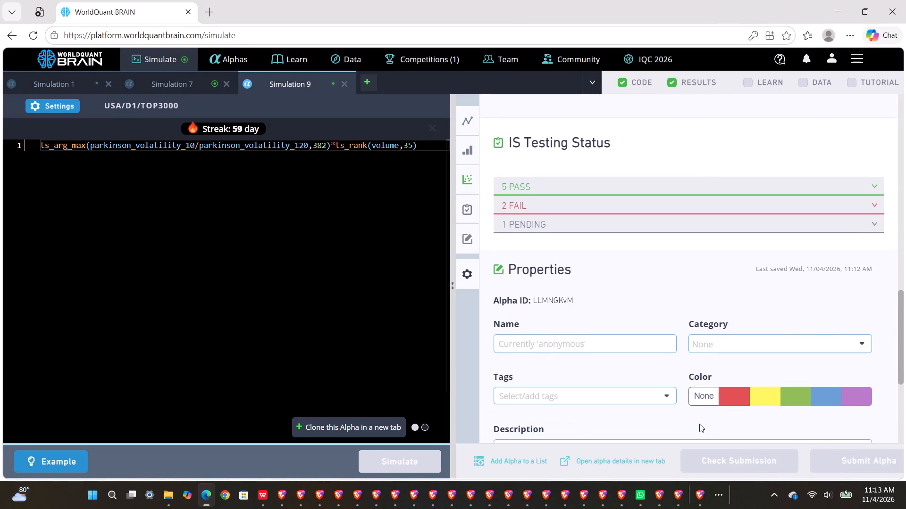
click(545, 206)
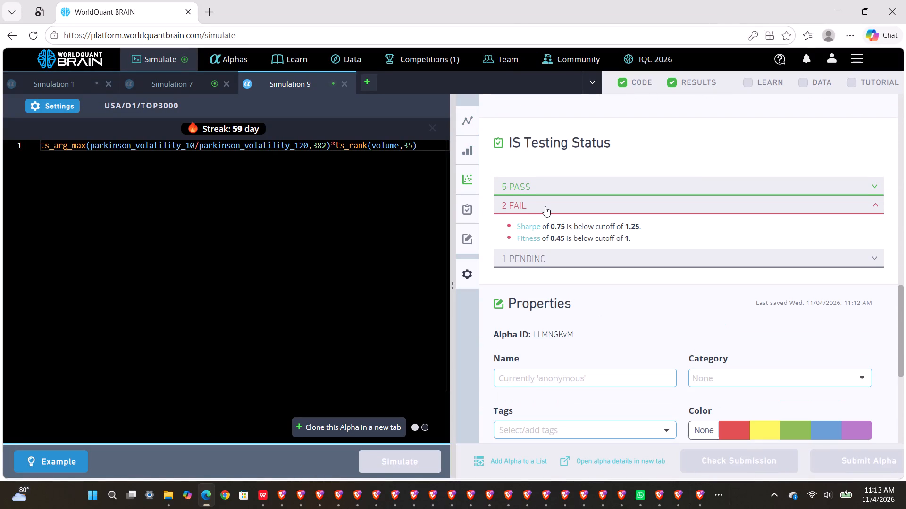
scroll(545, 206, up, 1)
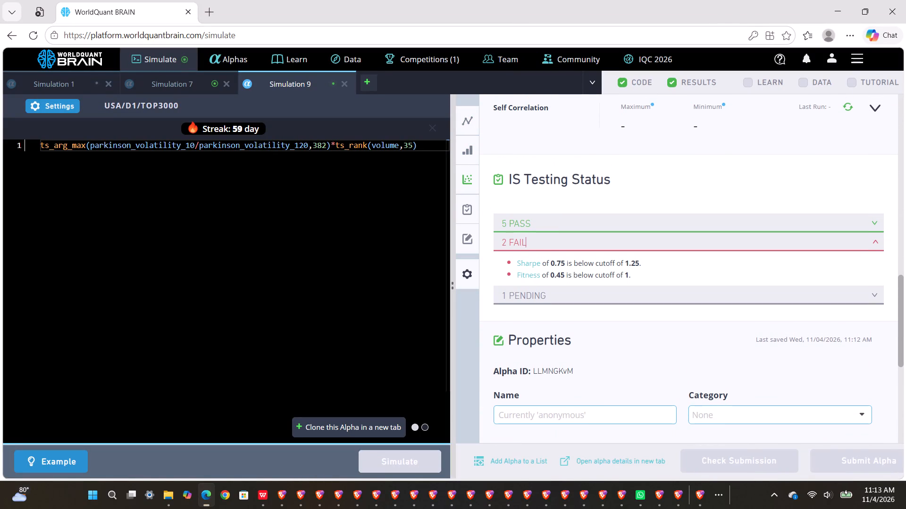
In Simulation 9, replace /parkinson_volatility_120 with *implied_volatility_call_150 inside ts_arg_max and simulate the alpha.
double_click(245, 148)
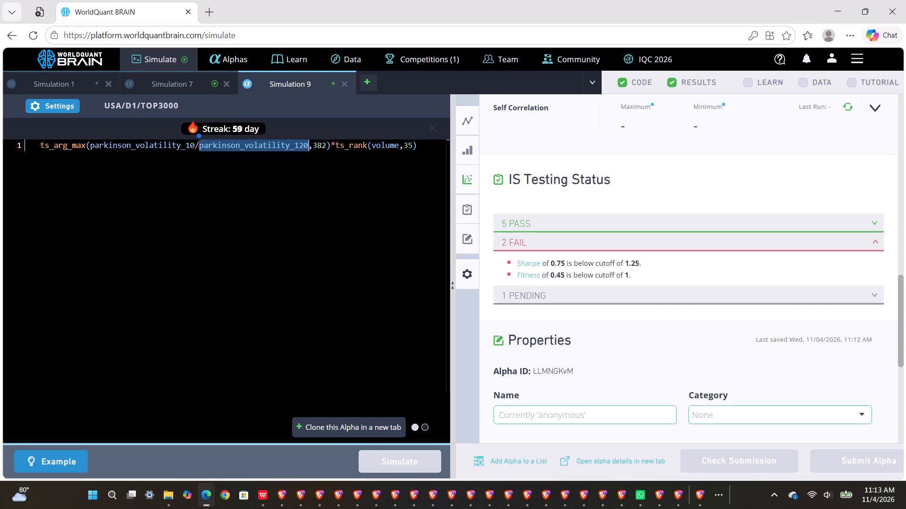
text(im)
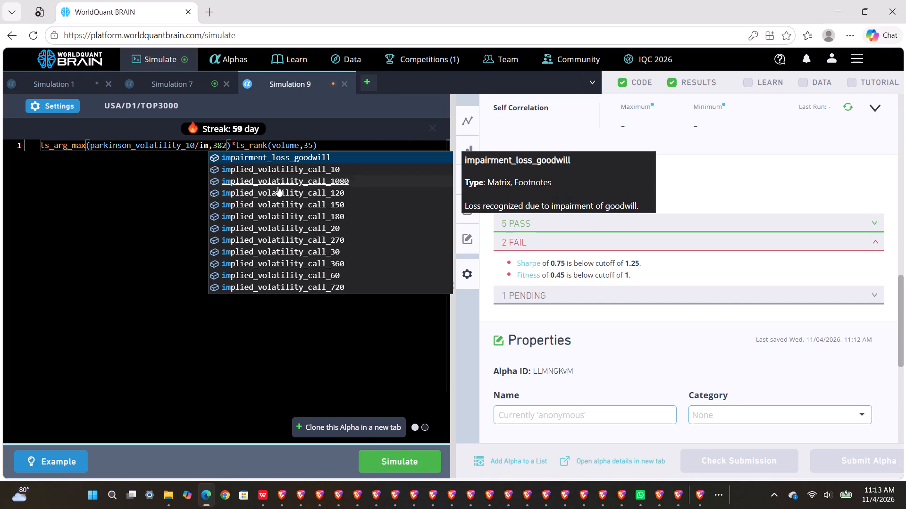
click(273, 199)
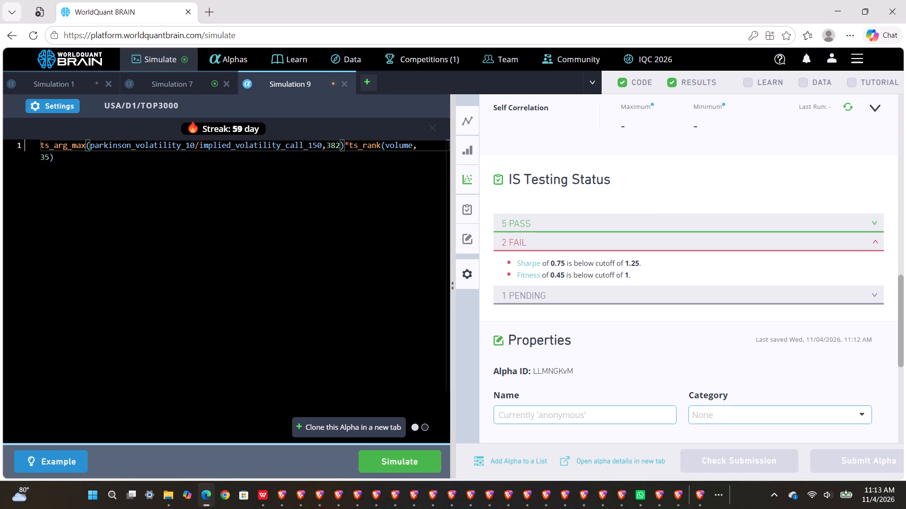
click(200, 148)
key(BackSpace)
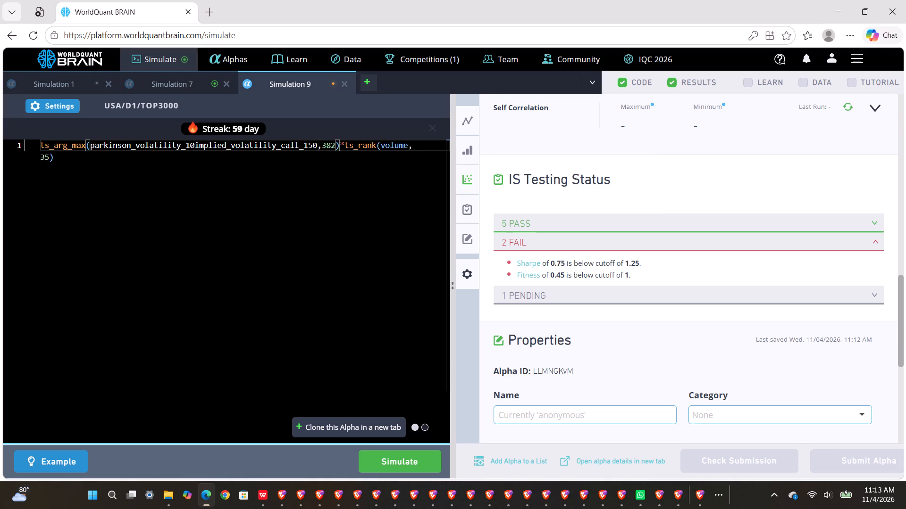
key(shift+asterisk)
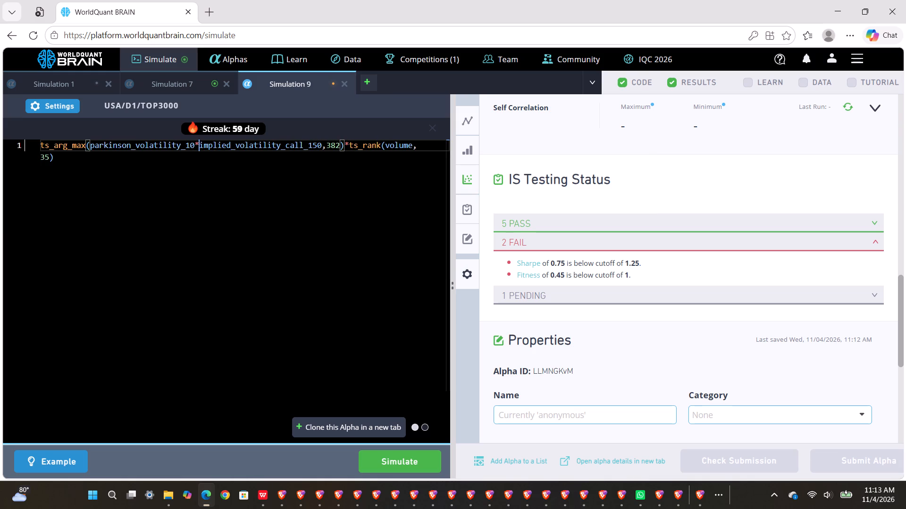
click(404, 465)
Show Simulation 7's test period and review its results down to the failed IS tests.
click(179, 85)
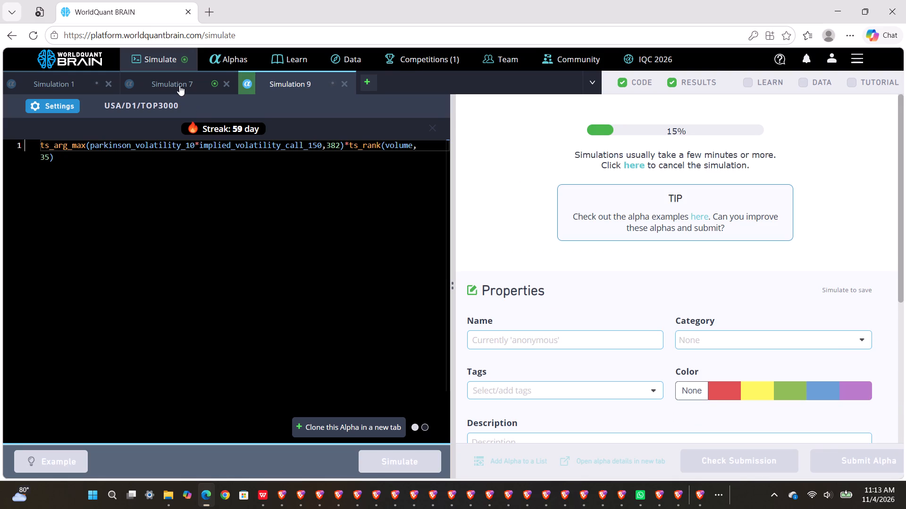
click(736, 459)
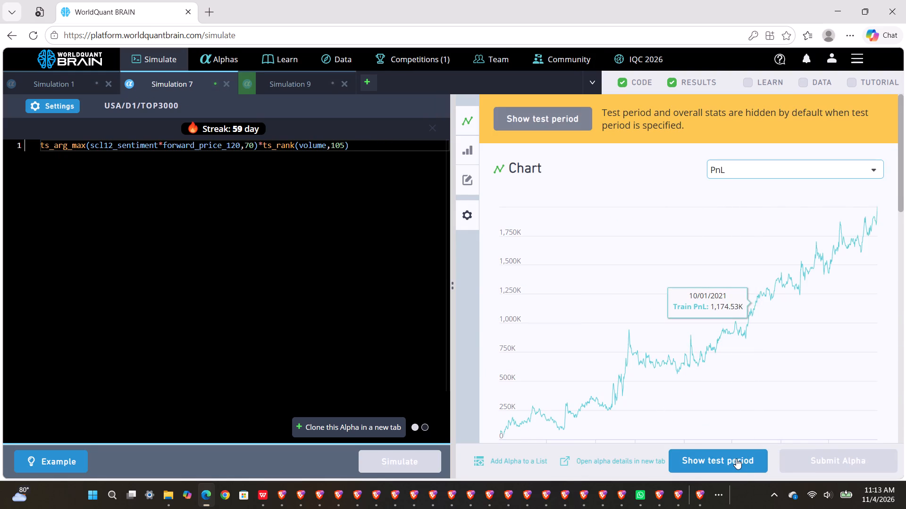
scroll(716, 361, down, 5)
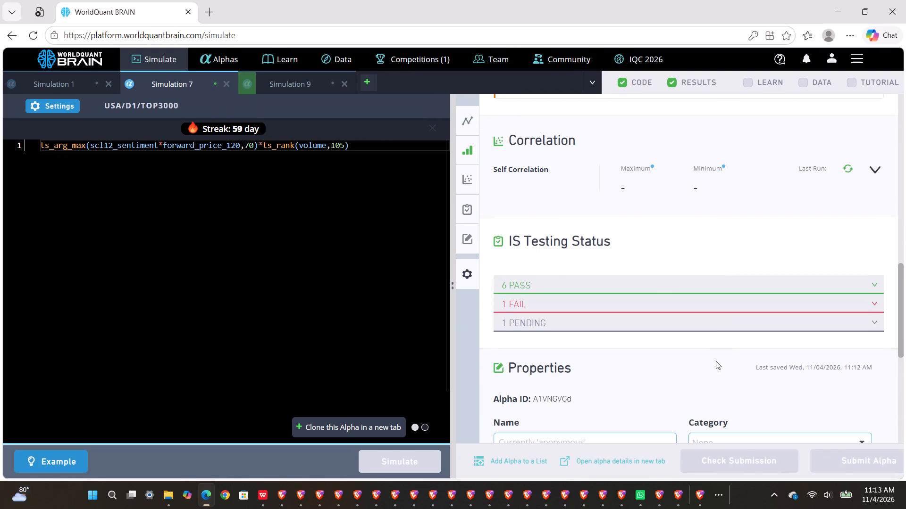
click(647, 298)
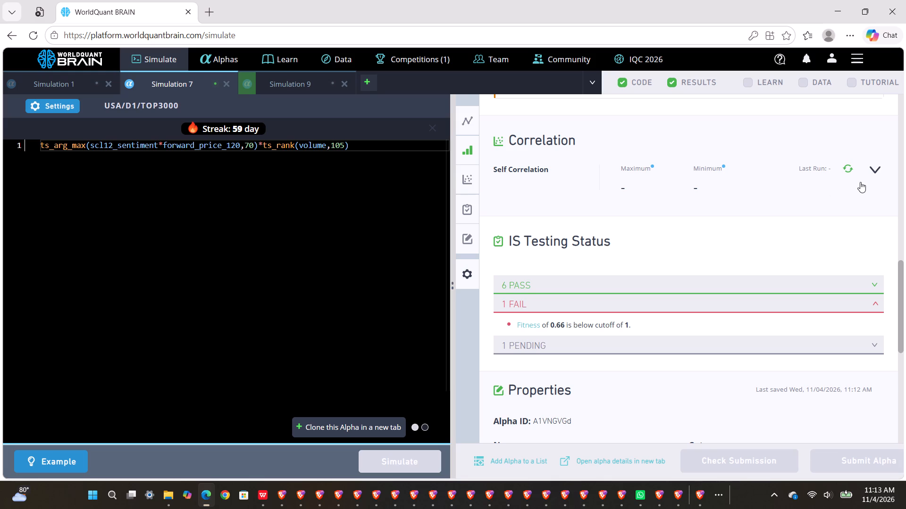
Run the self-correlation check for Simulation 7's alpha.
click(849, 168)
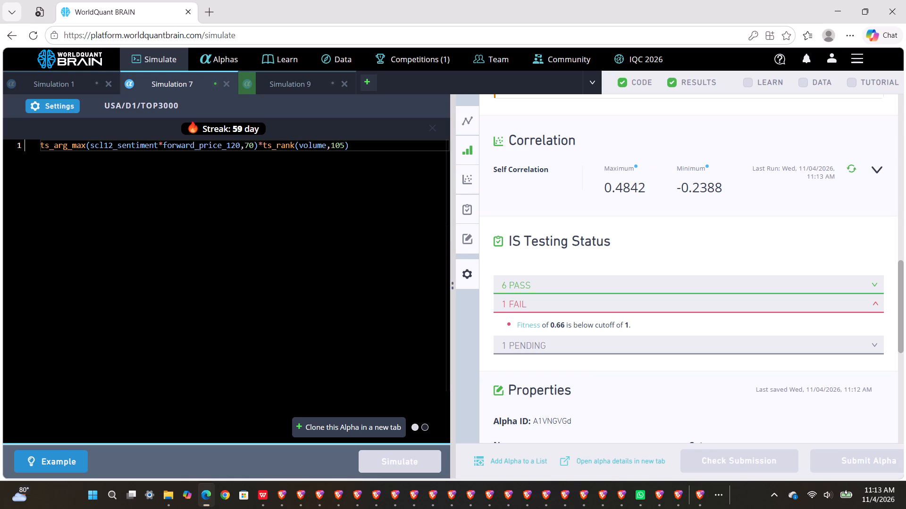
Set the ts_arg_max window in Simulation 7 to 90 and simulate the alpha.
click(251, 151)
key(BackSpace)
key(9)
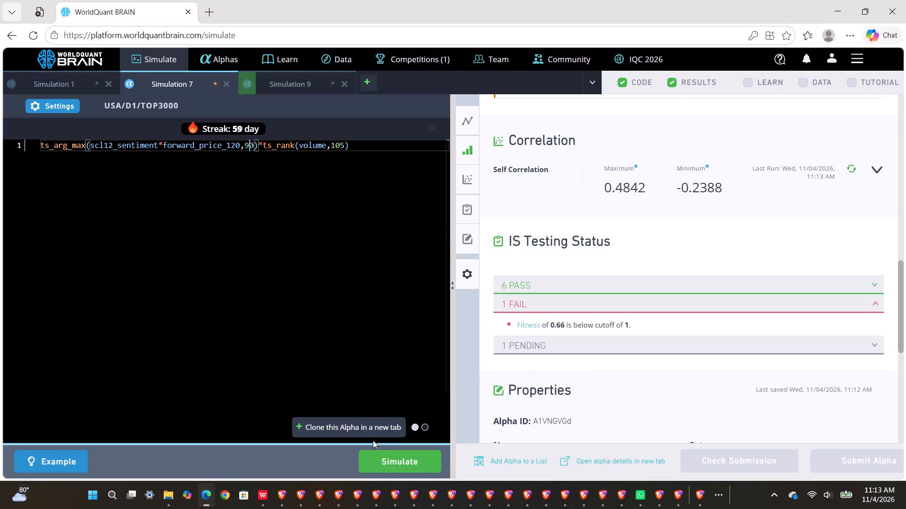
click(391, 458)
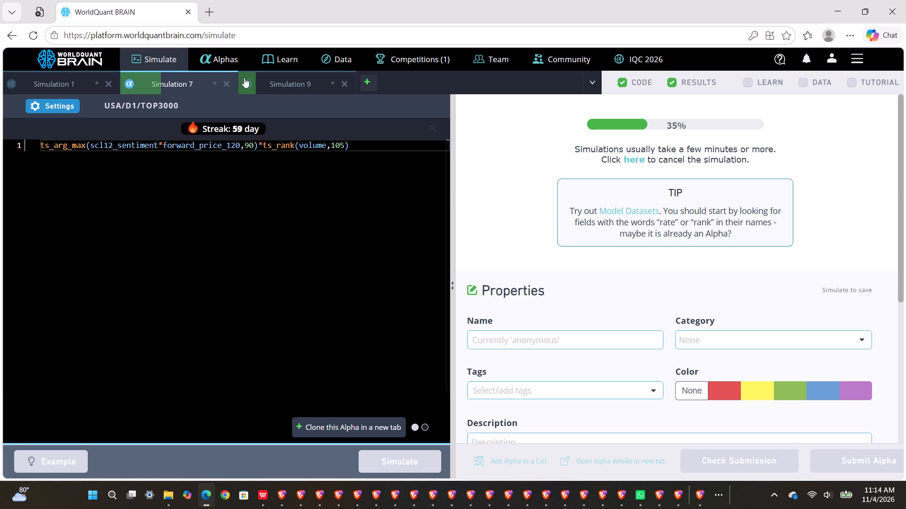
Browse the submitted alphas list through to page 4.
click(229, 67)
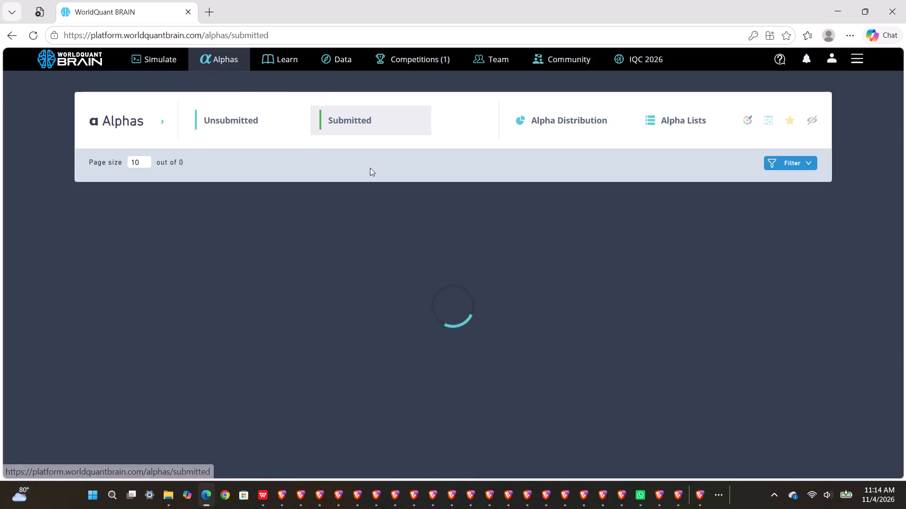
scroll(416, 271, down, 2)
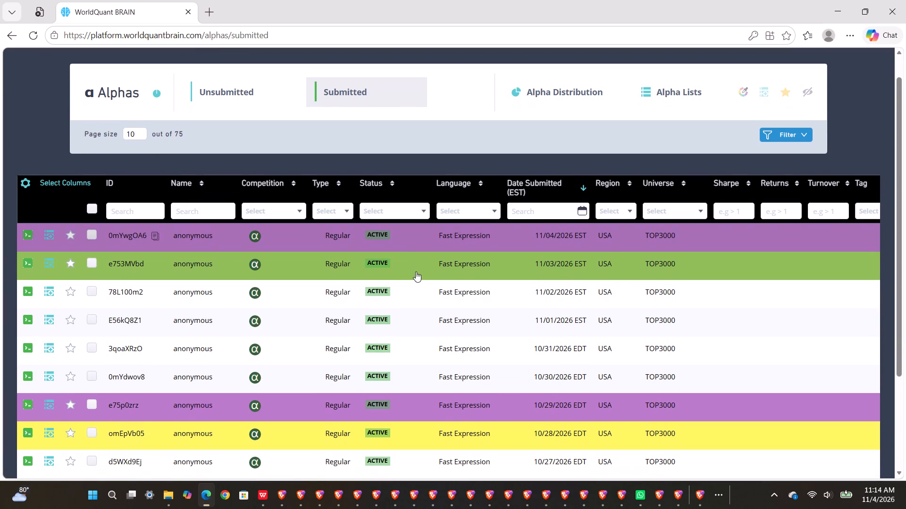
scroll(416, 271, down, 1)
scroll(434, 316, down, 1)
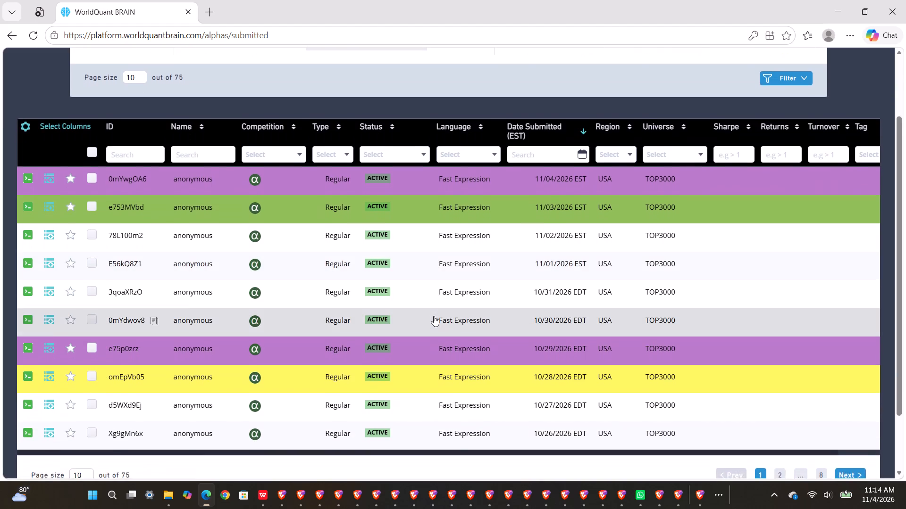
scroll(434, 316, down, 3)
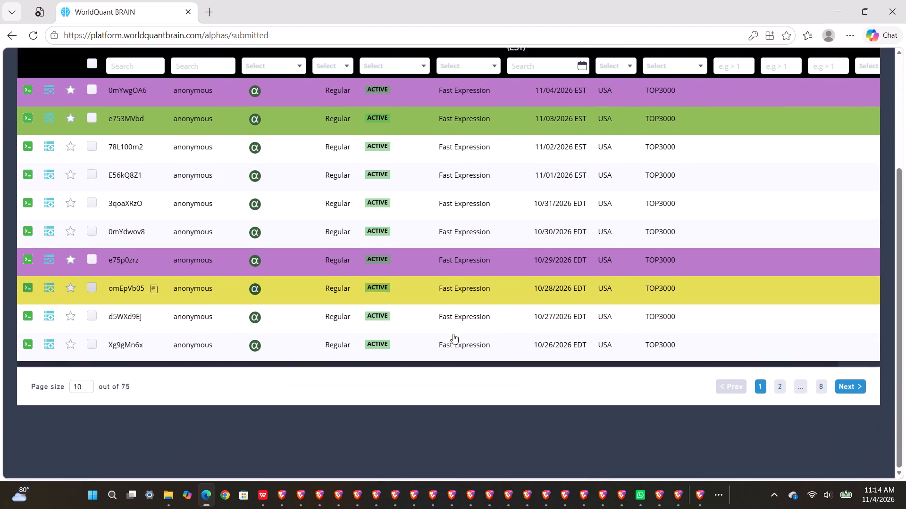
scroll(453, 334, down, 3)
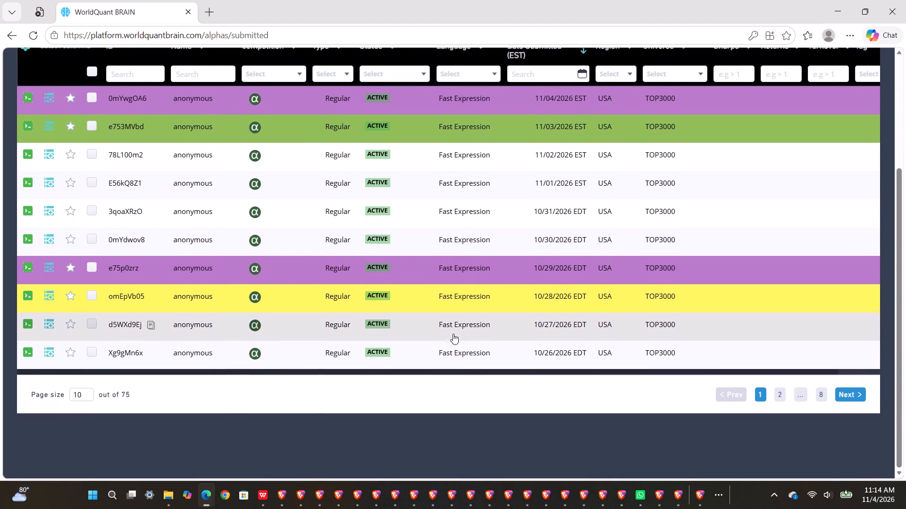
triple_click(783, 396)
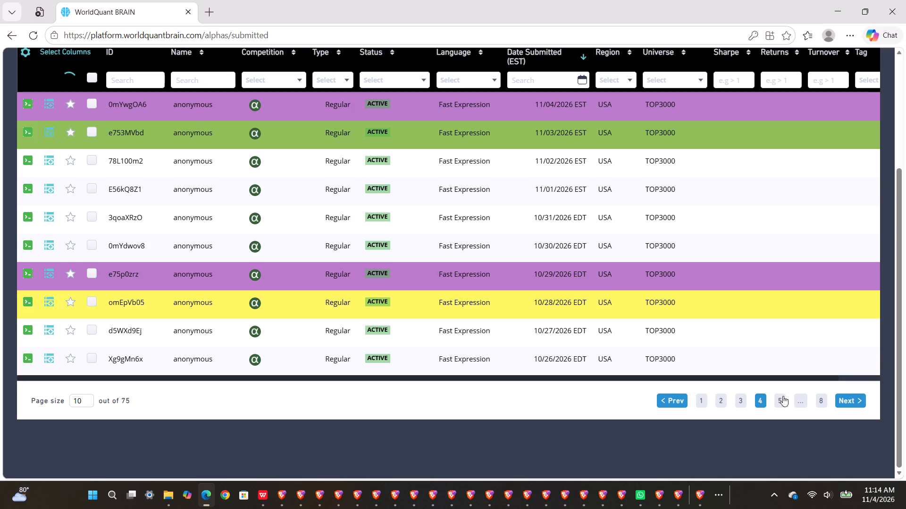
scroll(589, 305, up, 2)
scroll(589, 305, down, 1)
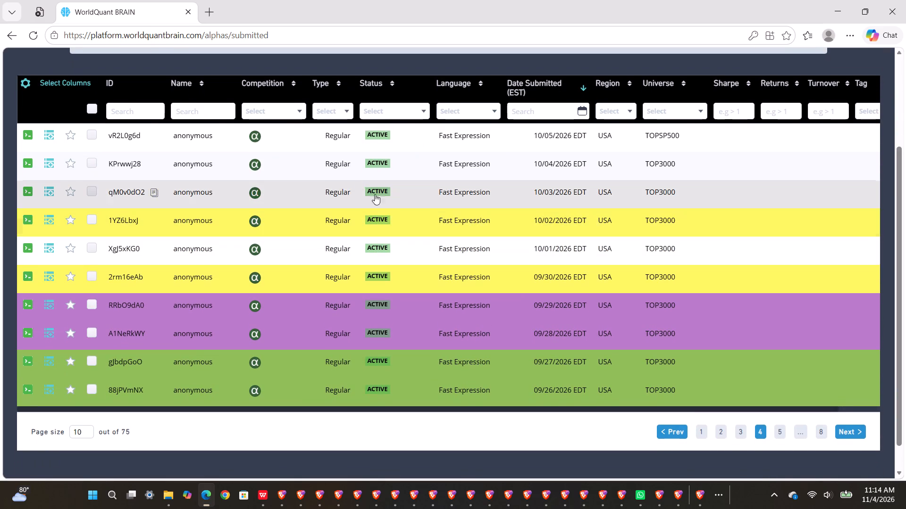
Inspect the code and simulation settings of submitted alpha KPrwwj28, then close its details.
click(345, 165)
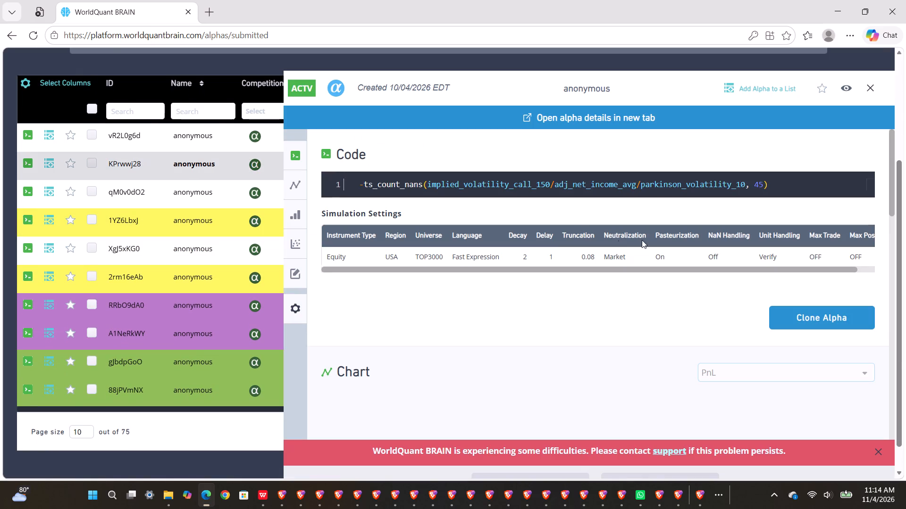
click(873, 82)
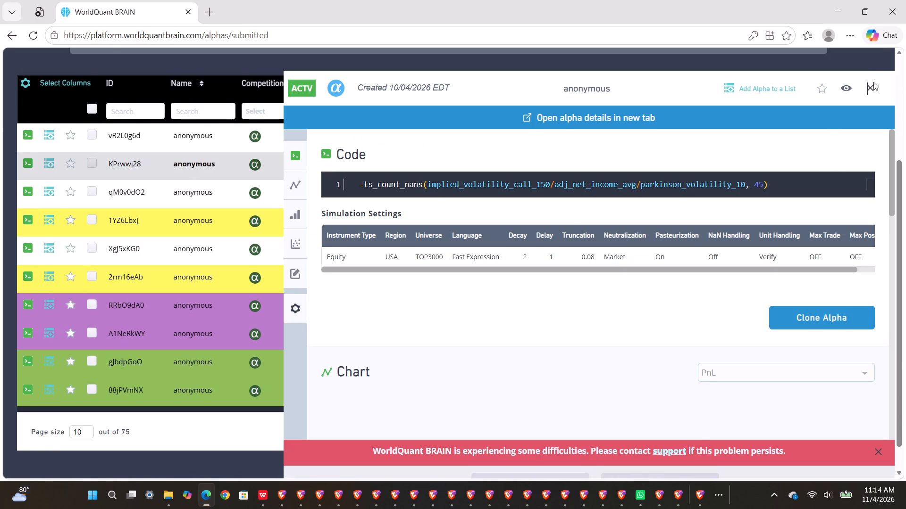
click(872, 89)
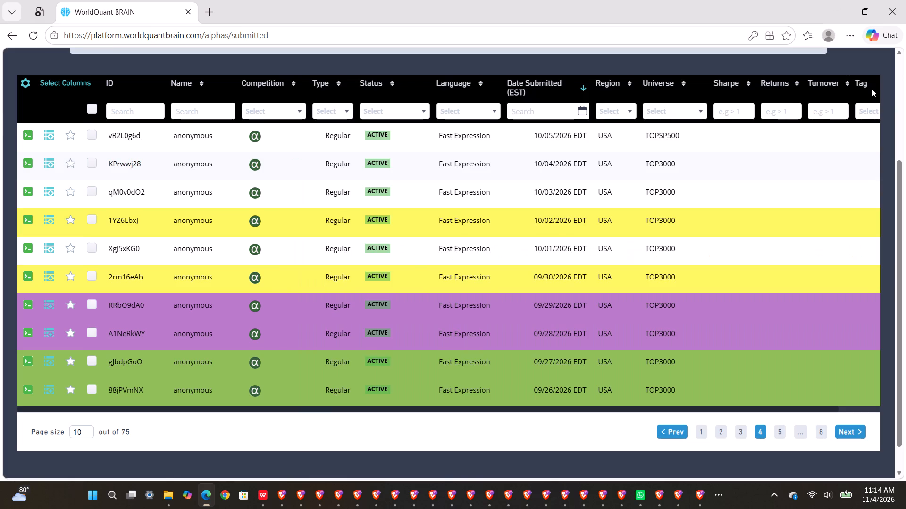
scroll(872, 89, up, 3)
Switch to the Fiverr seller account's active gigs page.
click(839, 8)
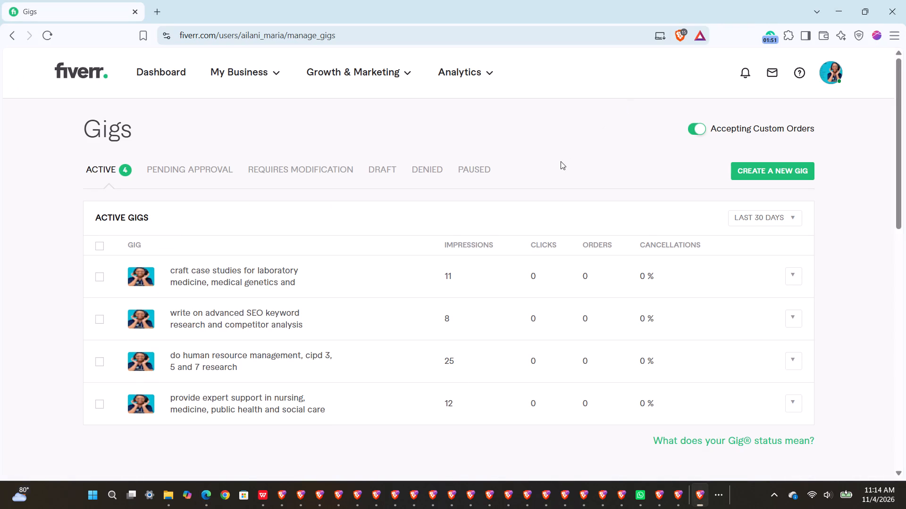
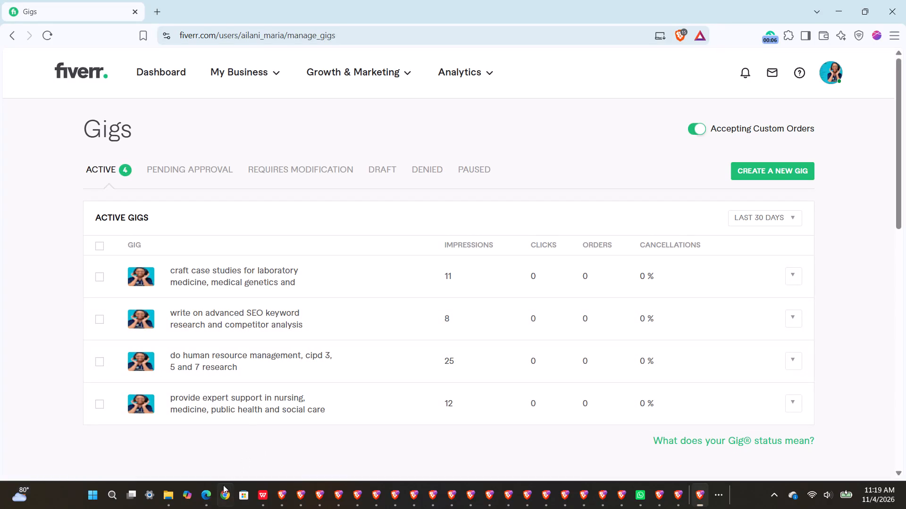
Switch back to WorldQuant BRAIN in Edge and return from the submitted alphas list to the simulation workspace.
click(207, 495)
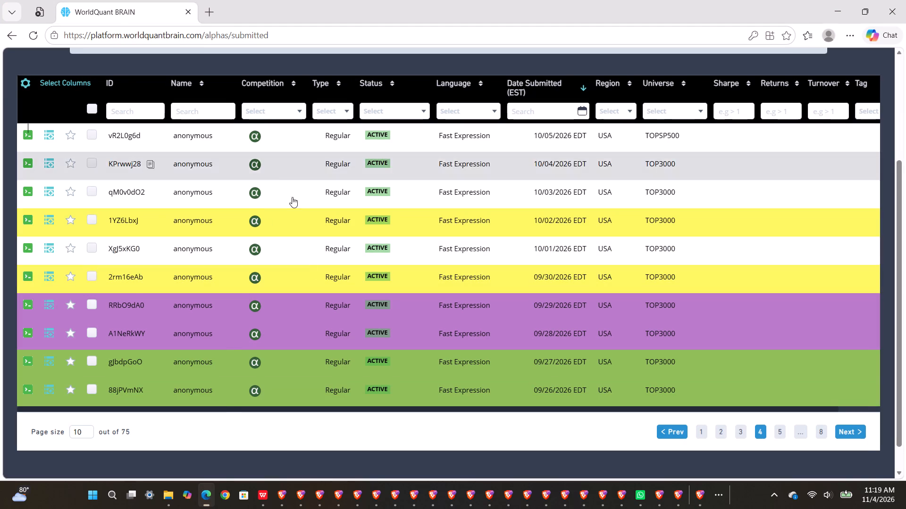